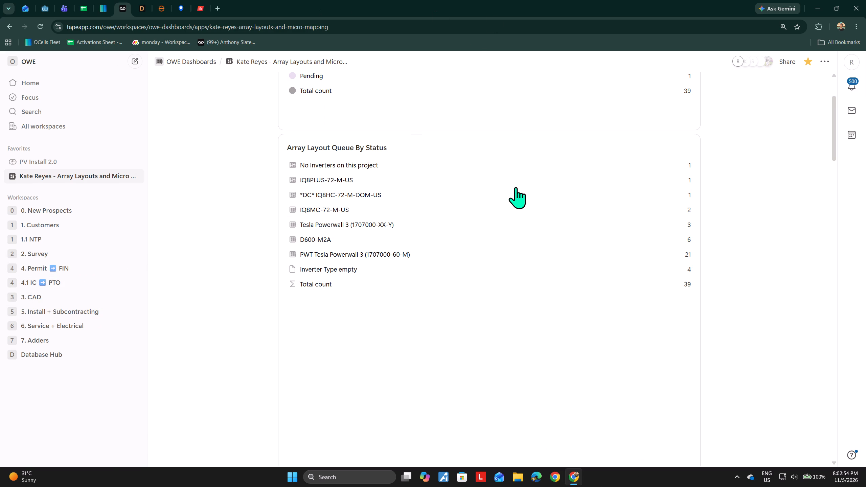
Open the filtered PV Install records from the dashboard's Micro/Opti Assignment Queue section.
scroll(427, 271, up, 1)
scroll(428, 270, down, 3)
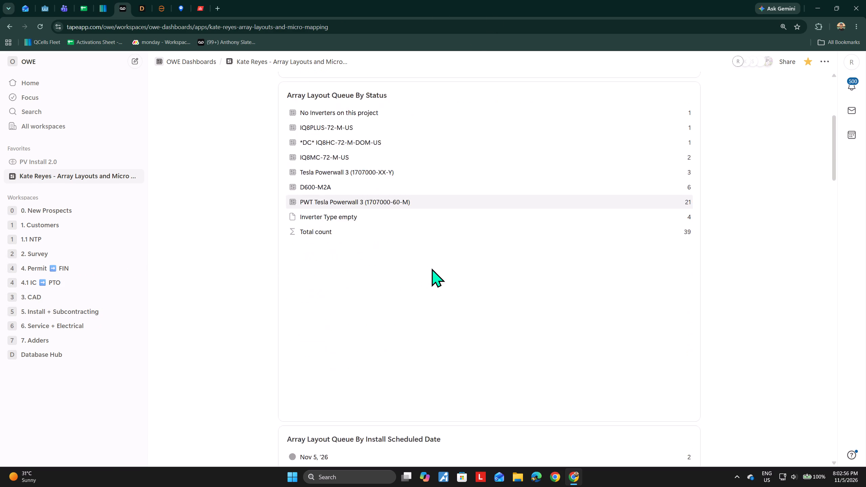
scroll(431, 310, down, 3)
scroll(470, 240, down, 3)
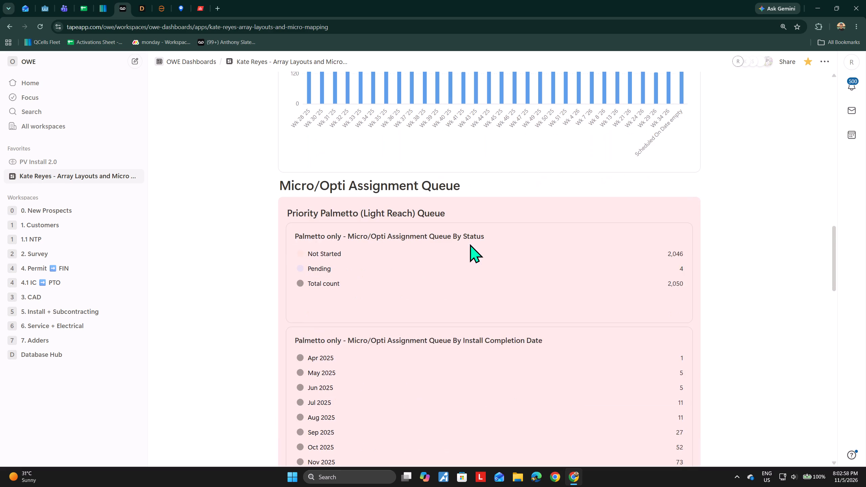
scroll(472, 251, down, 1)
click(506, 186)
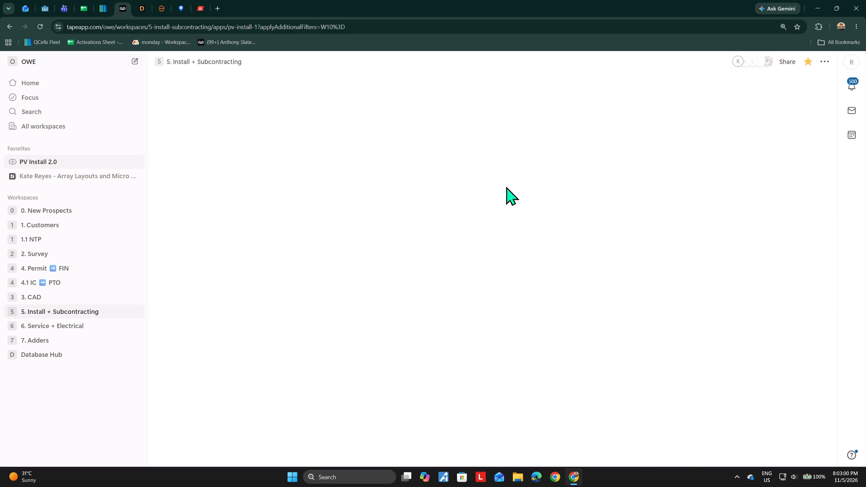
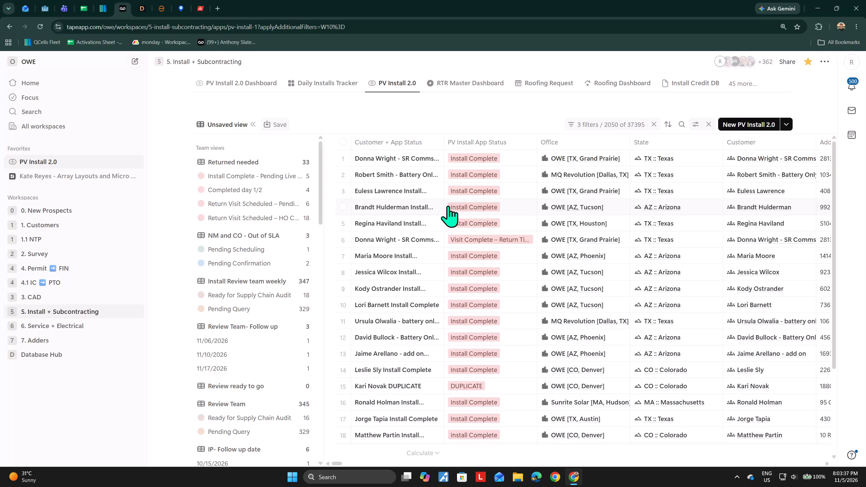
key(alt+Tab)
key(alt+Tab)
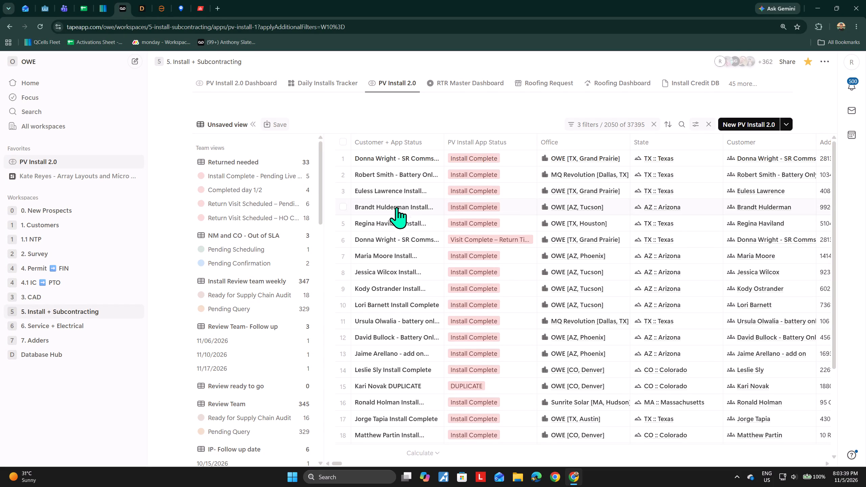
Set Micros/Opti's Assigned to N/A in the first listed install record (SR Comms Only, Grand Prairie) and close it.
scroll(441, 250, up, 5)
click(407, 161)
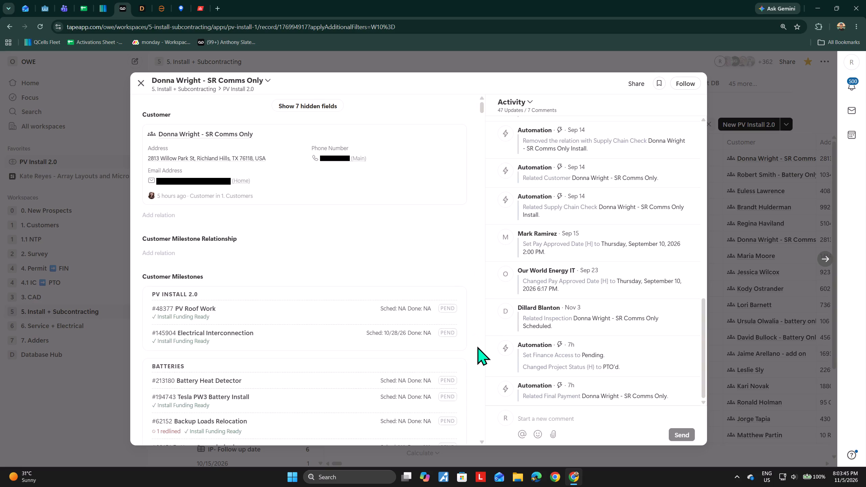
click(483, 336)
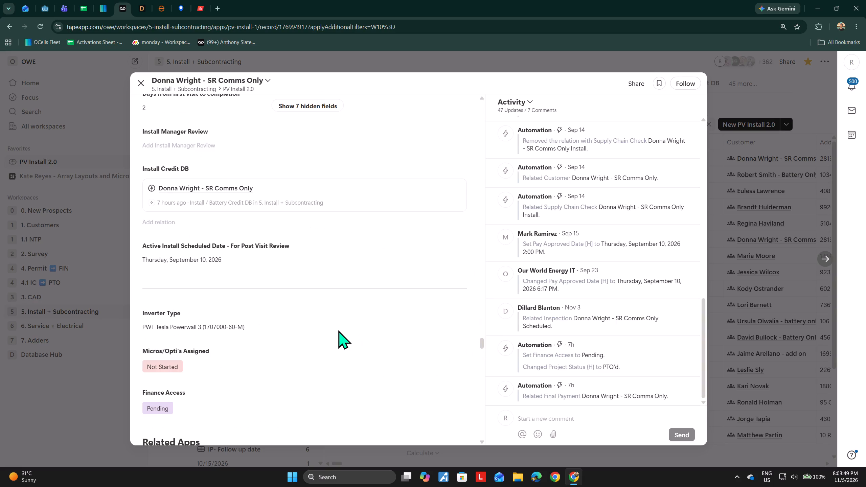
click(203, 359)
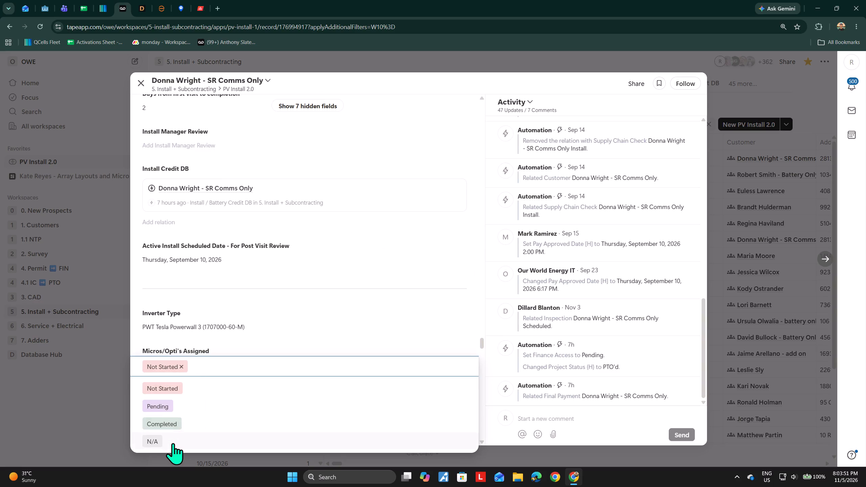
click(173, 443)
click(139, 85)
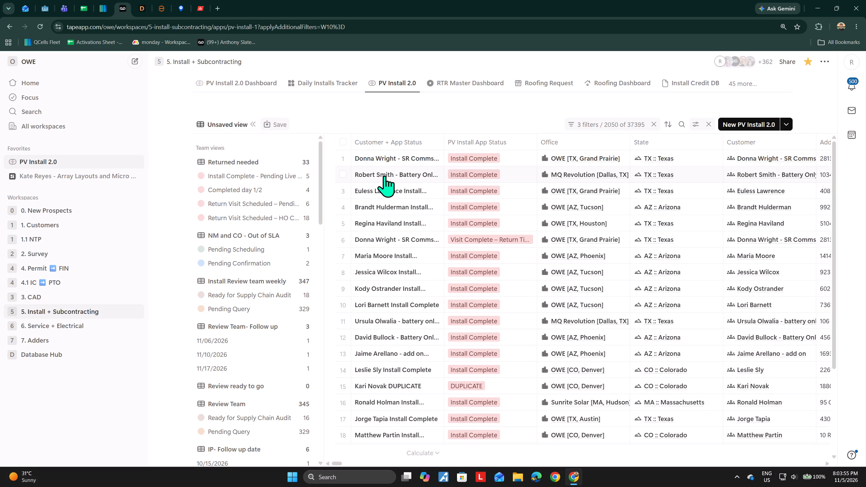
Return to the Array Layouts and Micro Mapping dashboard and open the Total count records of the Palmetto only Micro/Opti Assignment Queue By Status.
click(86, 184)
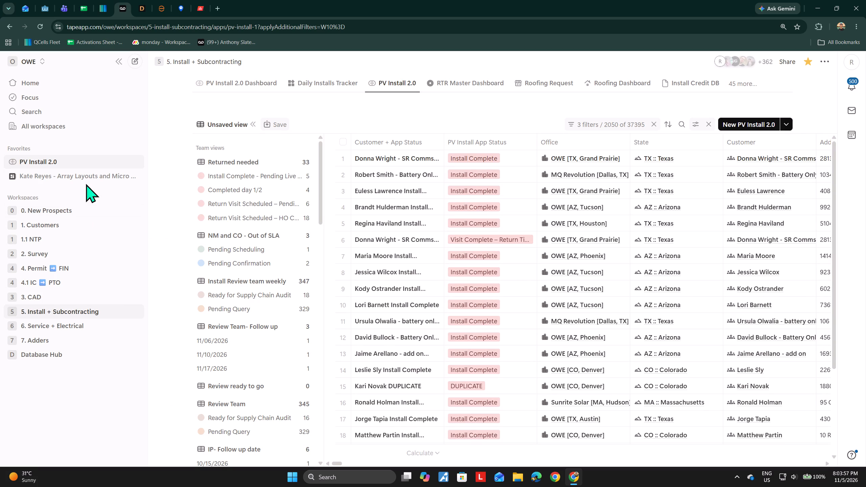
click(92, 178)
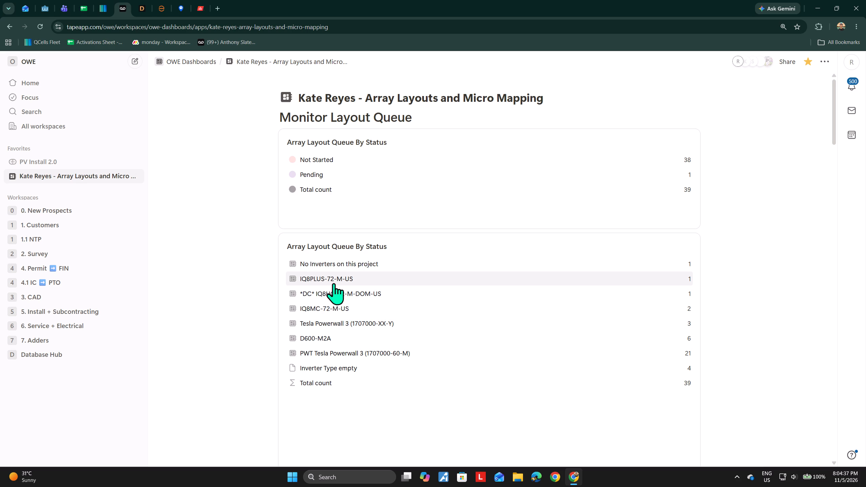
scroll(464, 337, down, 4)
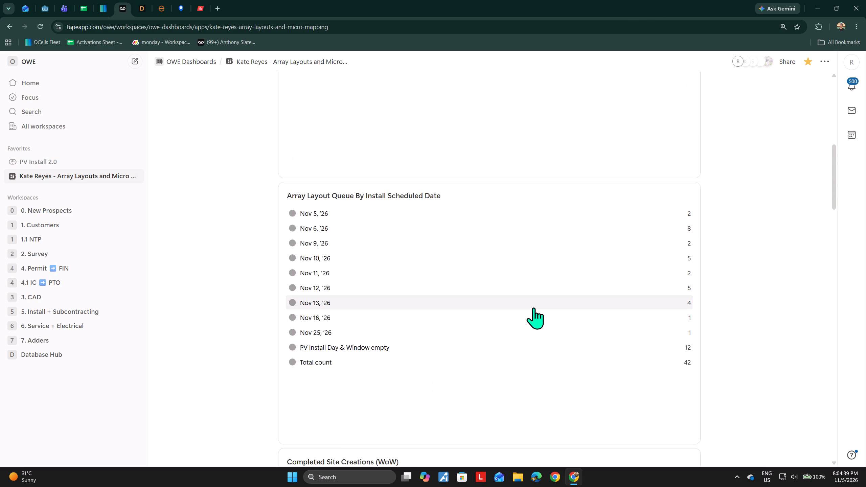
scroll(533, 307, down, 5)
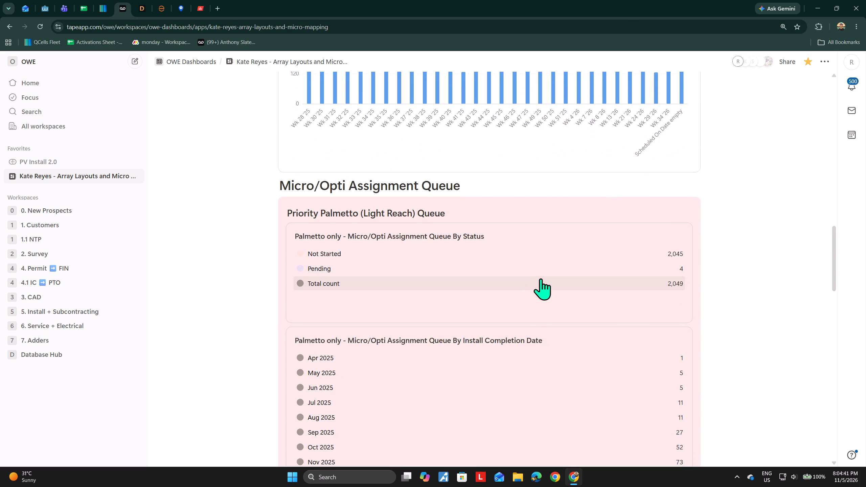
click(520, 289)
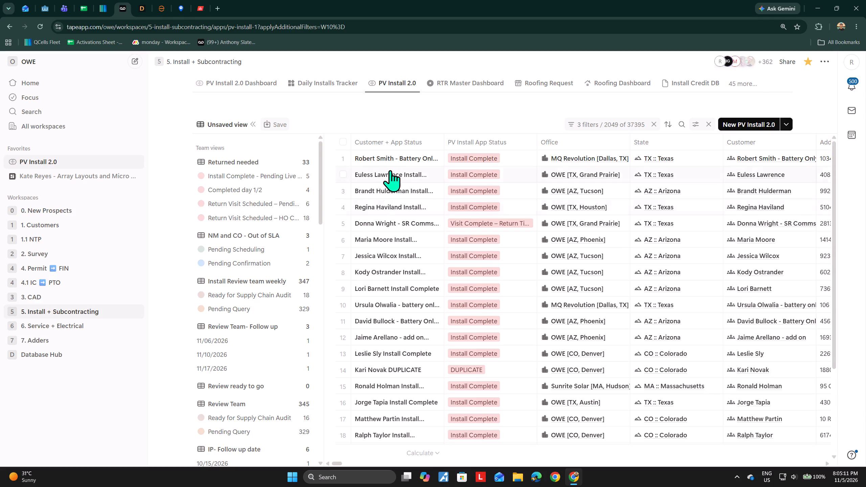
Set Micros/Opti's Assigned to N/A in the first-row Battery Only record (MQ Revolution, Dallas) and close it.
click(395, 161)
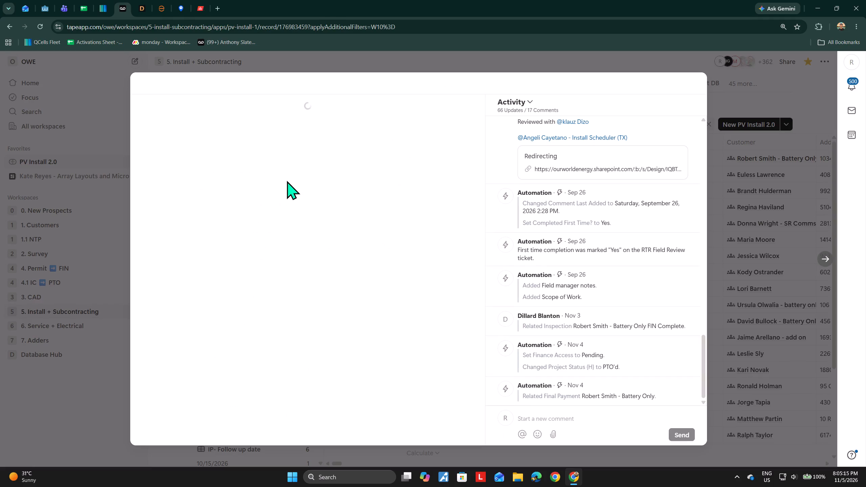
scroll(287, 185, down, 17)
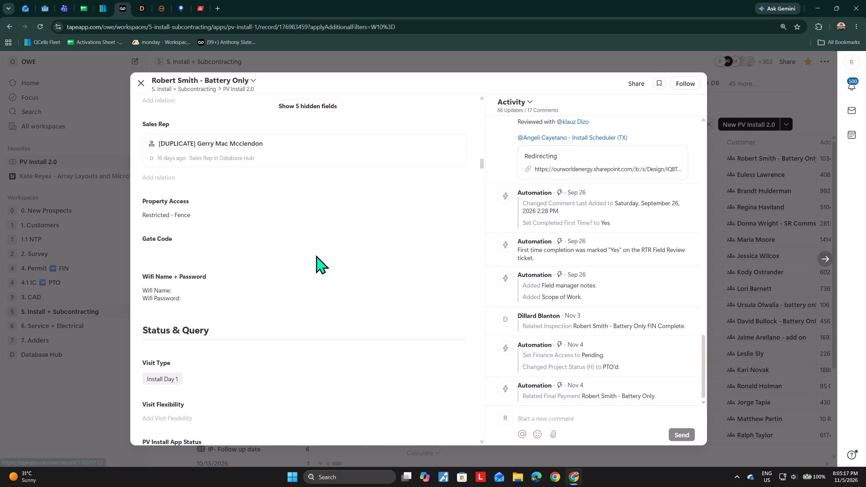
scroll(316, 255, down, 20)
scroll(316, 255, down, 10)
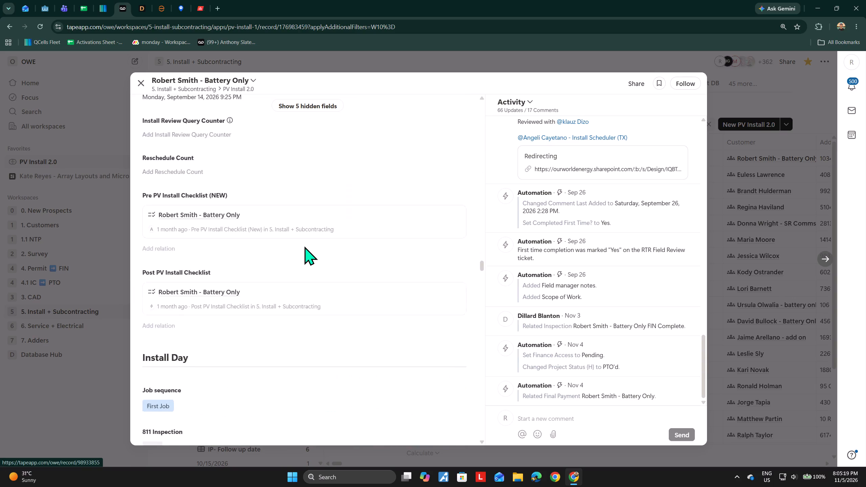
scroll(304, 246, down, 20)
scroll(304, 246, down, 10)
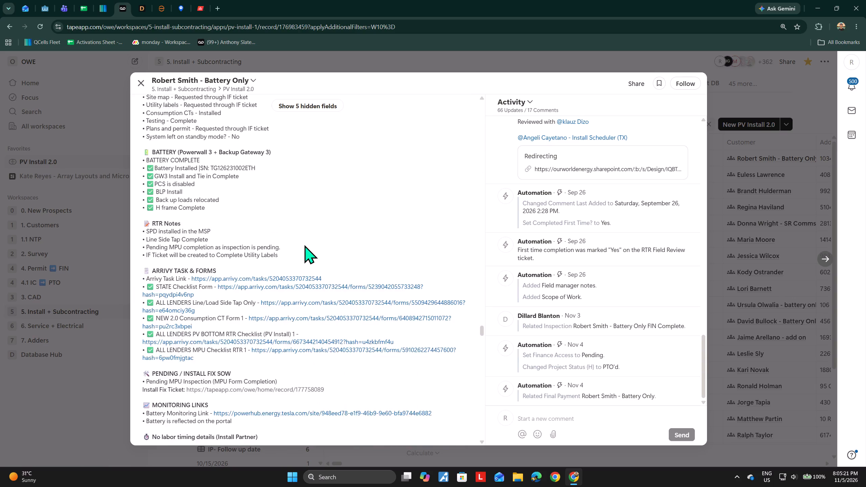
scroll(304, 245, down, 8)
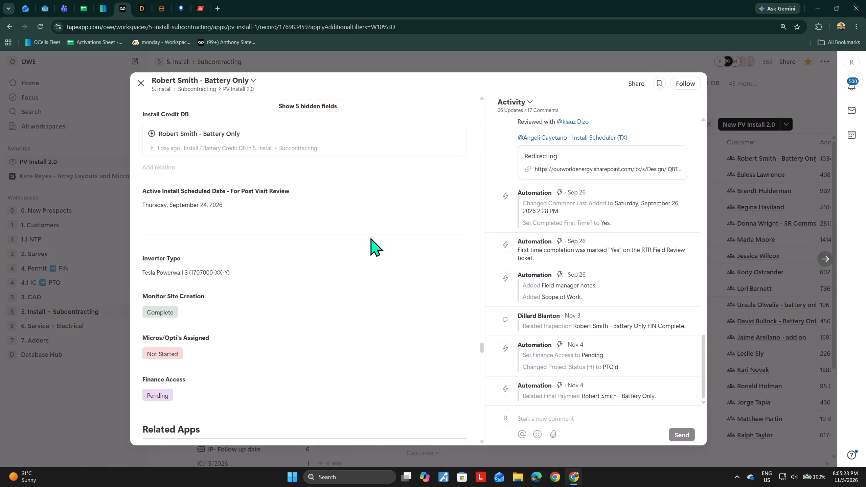
click(202, 346)
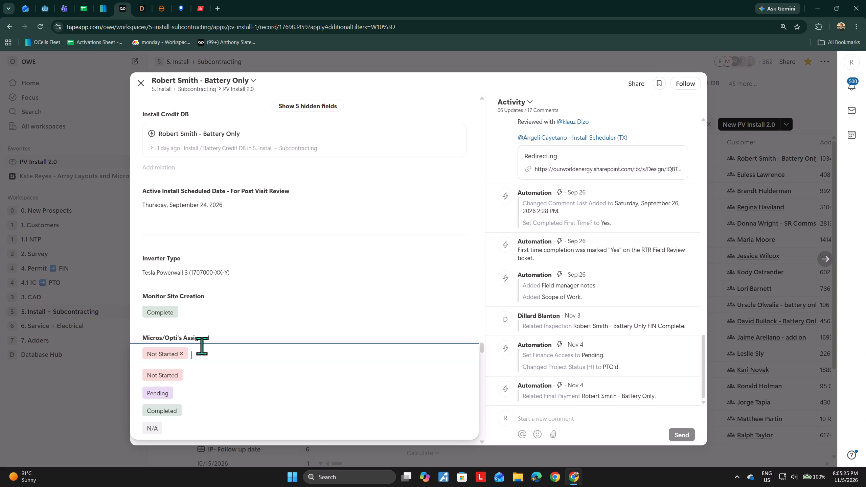
click(184, 425)
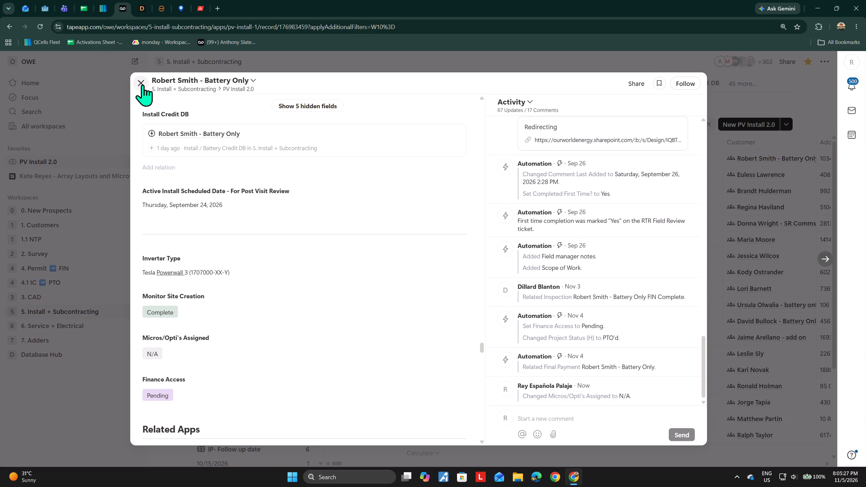
click(142, 85)
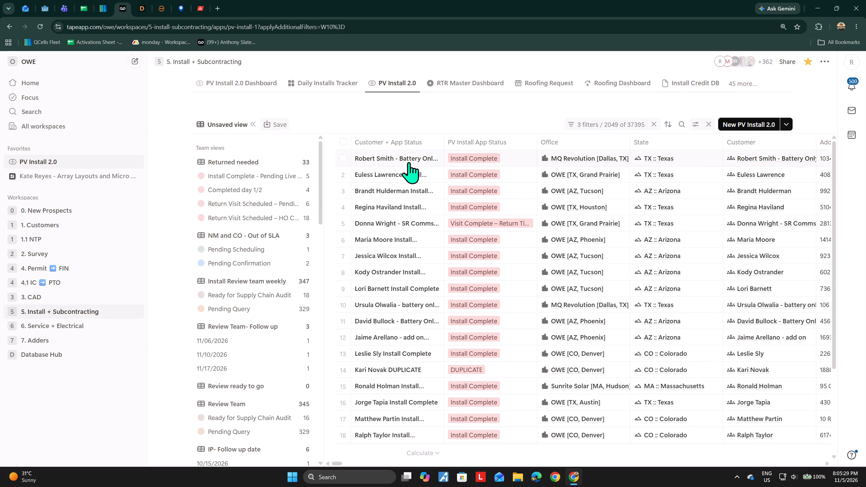
Set Micros/Opti's Assigned to N/A in the second-row install record (OWE, Grand Prairie) and close it.
click(407, 170)
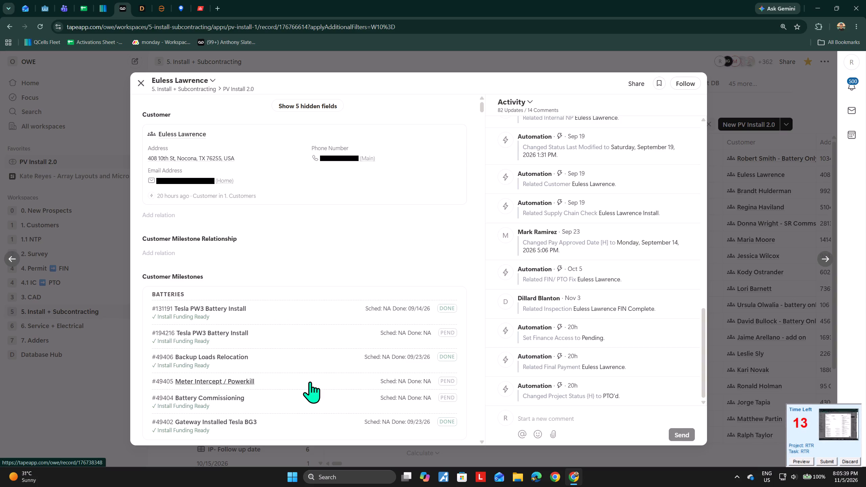
scroll(250, 393, down, 20)
scroll(249, 278, down, 11)
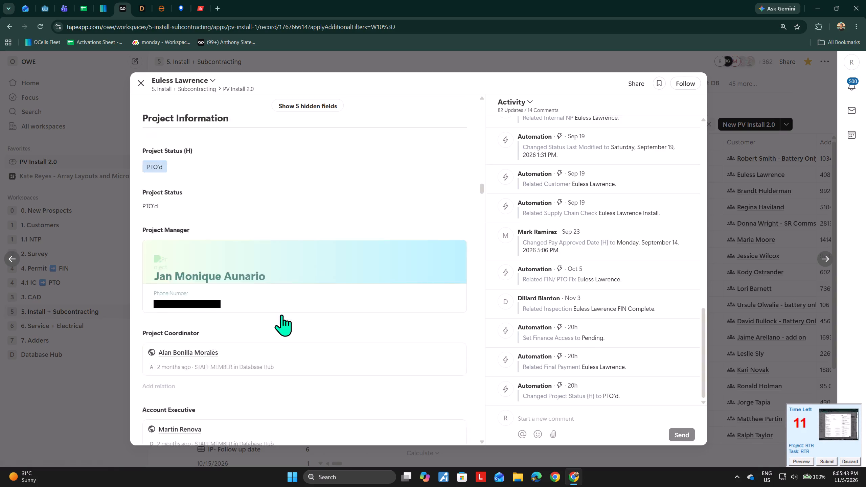
scroll(281, 315, down, 20)
scroll(281, 315, down, 5)
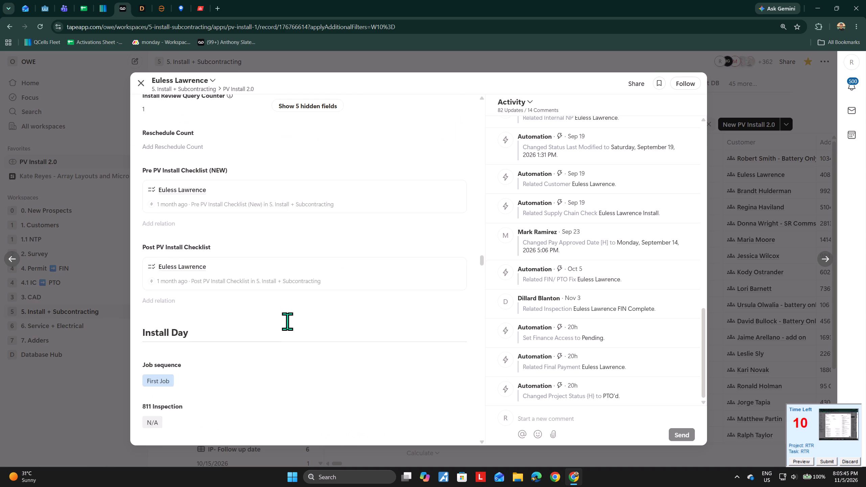
scroll(287, 321, down, 20)
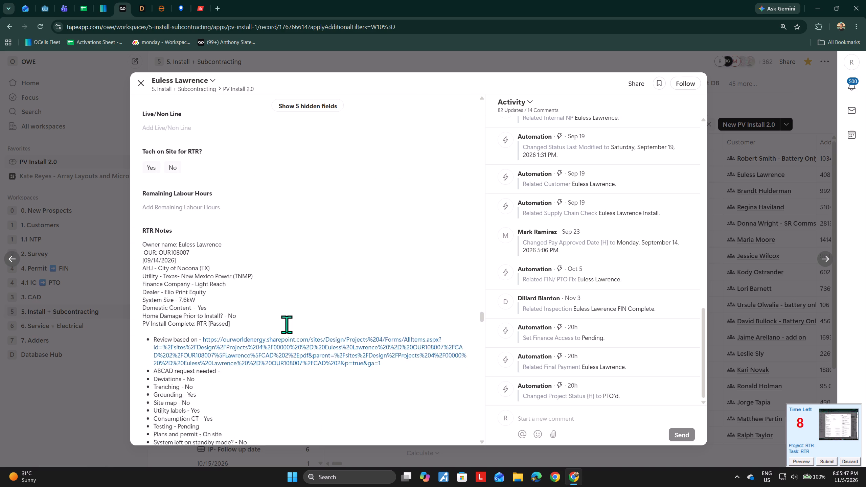
scroll(287, 324, down, 11)
scroll(249, 277, up, 2)
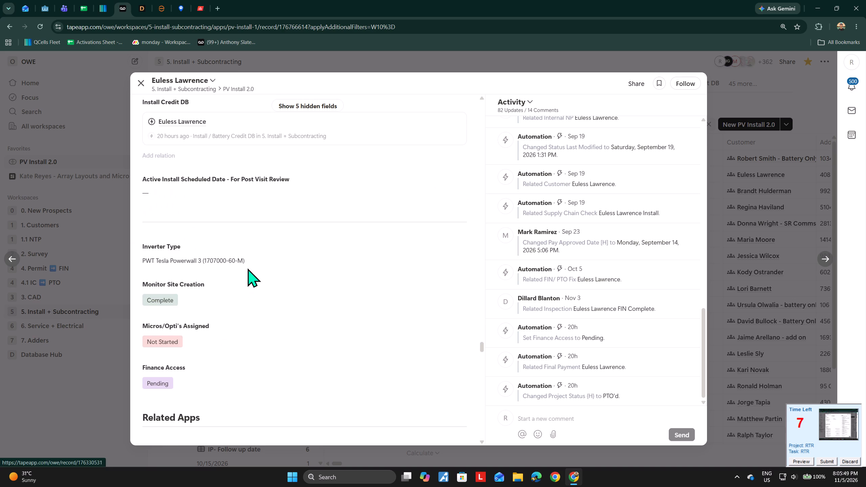
click(216, 341)
click(169, 414)
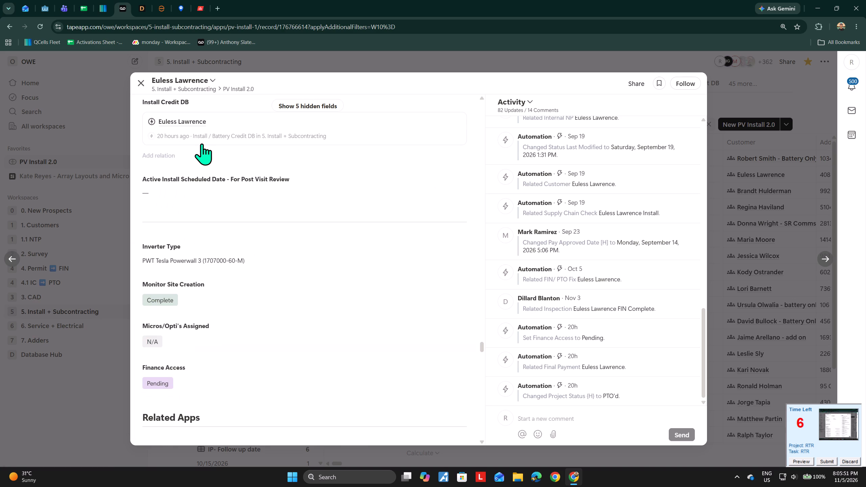
click(137, 83)
Open the third-row install record (OWE, Tucson) and open its linked customer record in a separate browser tab.
click(373, 192)
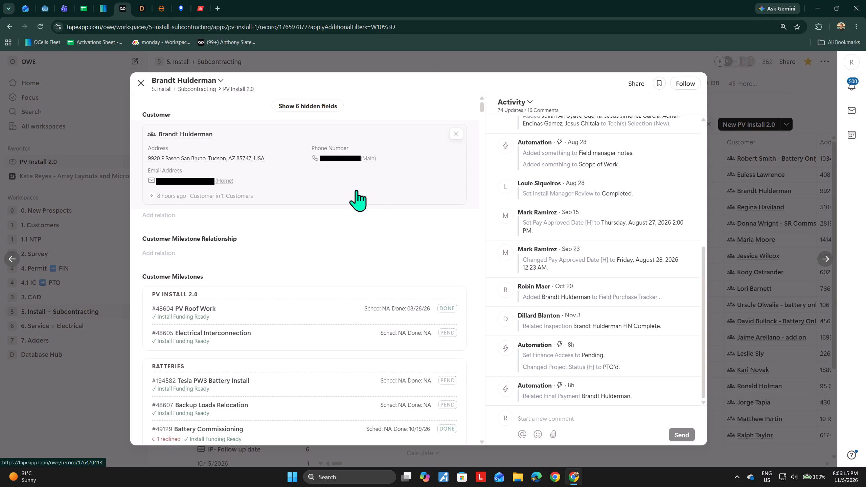
scroll(366, 214, down, 1)
scroll(386, 212, up, 3)
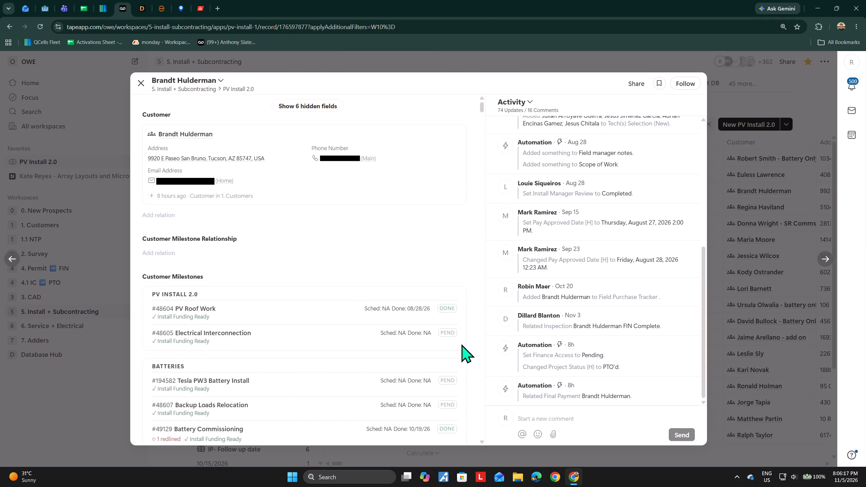
middle_click(188, 135)
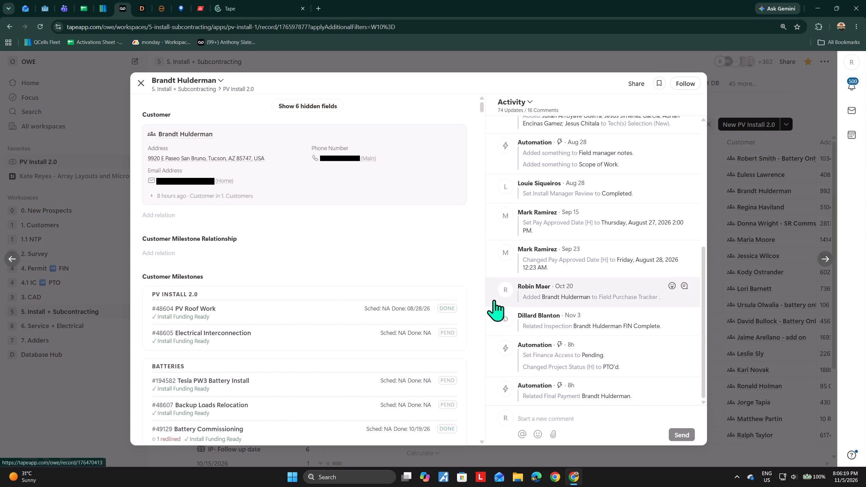
Set Micros/Opti's Assigned to N/A in the open Tucson install record and close it.
click(482, 334)
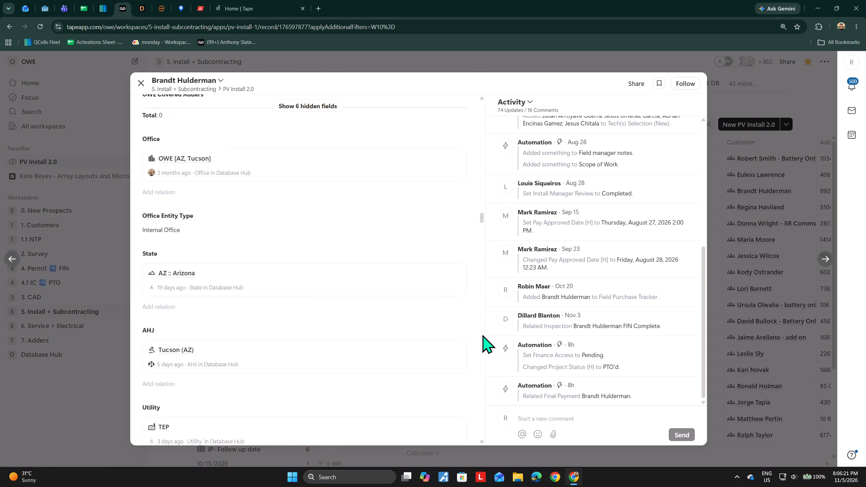
scroll(147, 291, down, 4)
scroll(193, 279, up, 4)
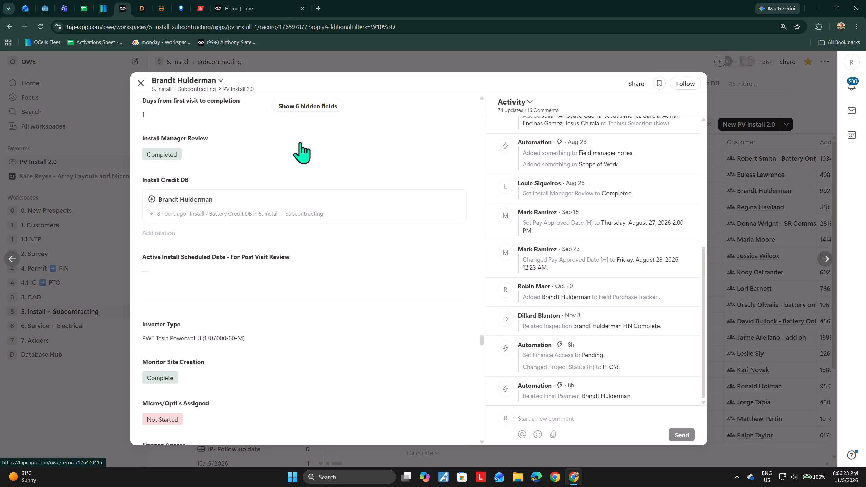
scroll(369, 335, down, 1)
click(205, 320)
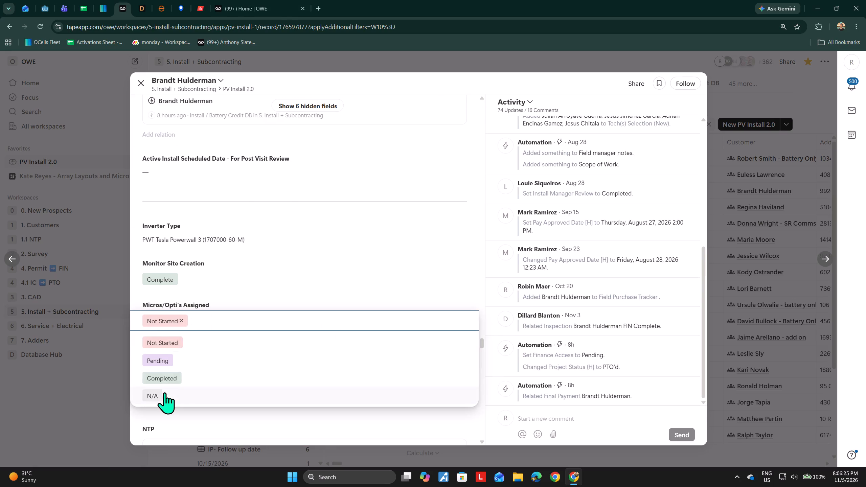
click(164, 392)
click(144, 82)
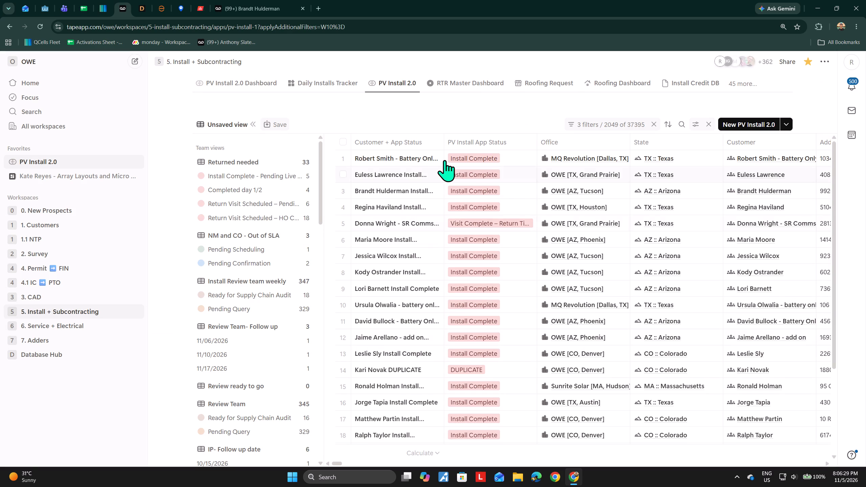
Open the fourth-row install record (OWE, Houston) and replace the previous customer's browser tab with this record's linked customer.
click(390, 207)
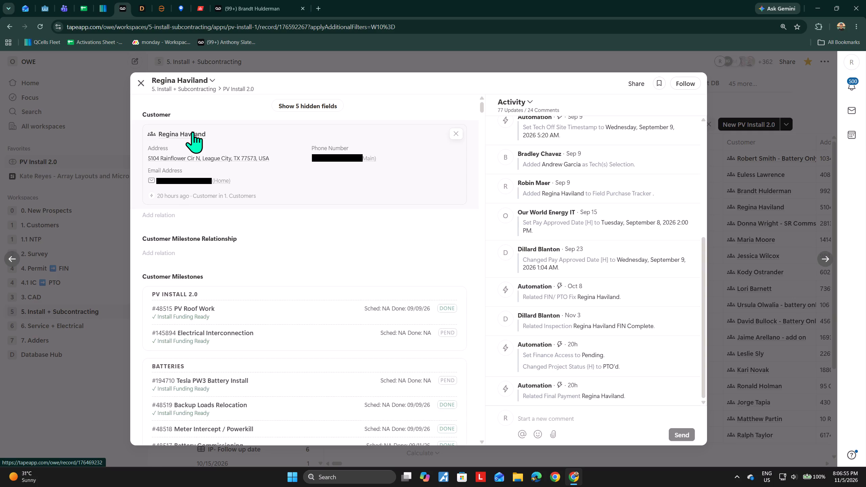
click(300, 9)
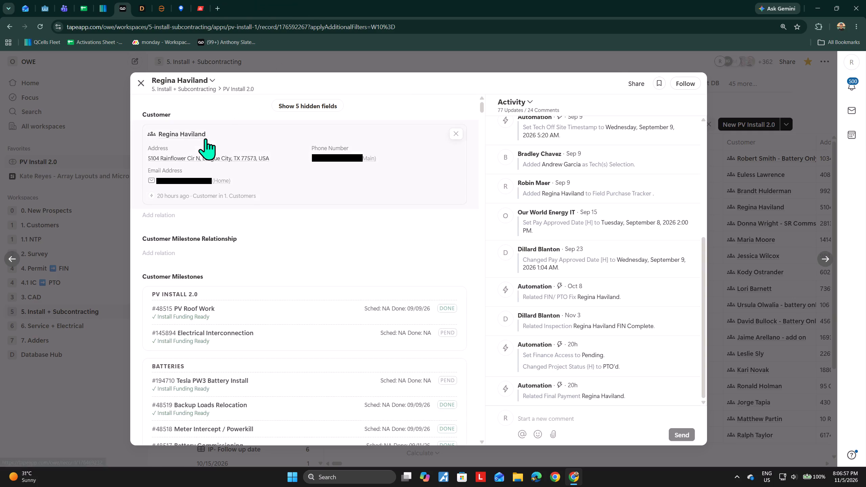
middle_click(200, 135)
Set Micros/Opti's Assigned to N/A in the open Houston install record and close it.
click(481, 322)
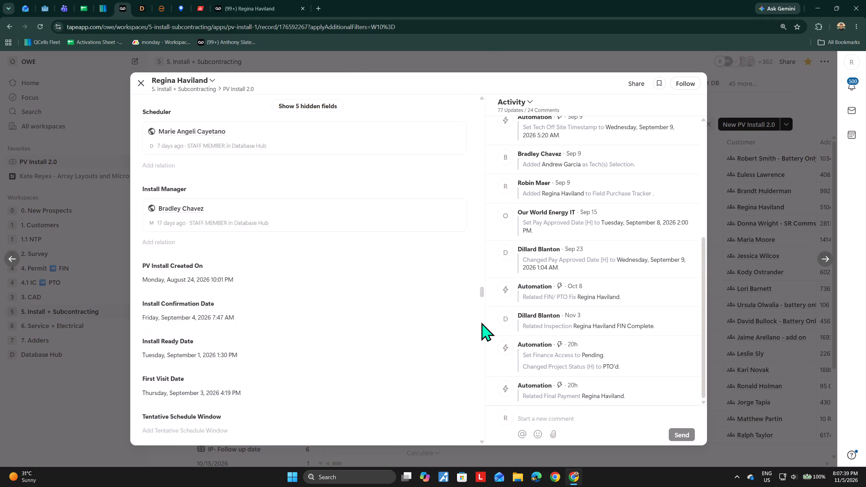
scroll(301, 293, down, 9)
scroll(237, 265, up, 1)
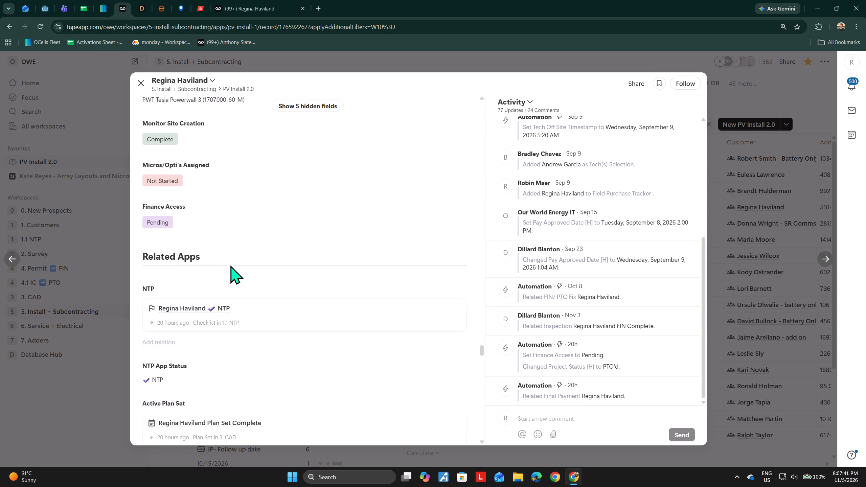
click(207, 273)
click(172, 338)
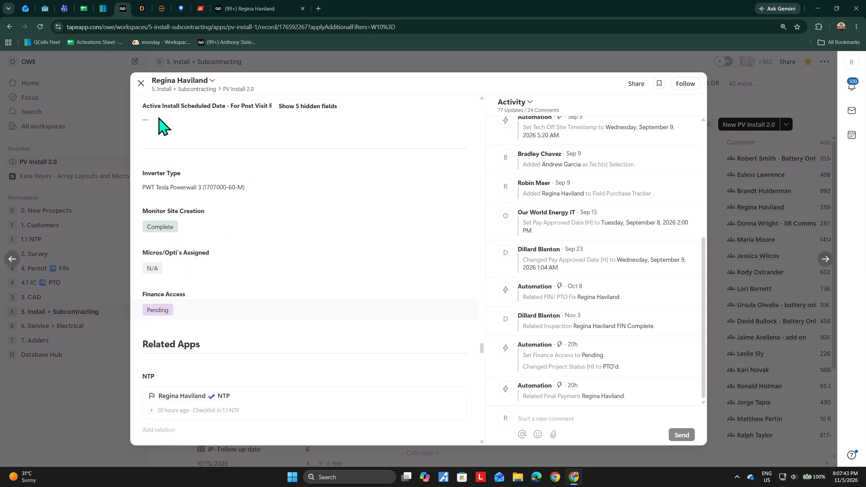
click(144, 83)
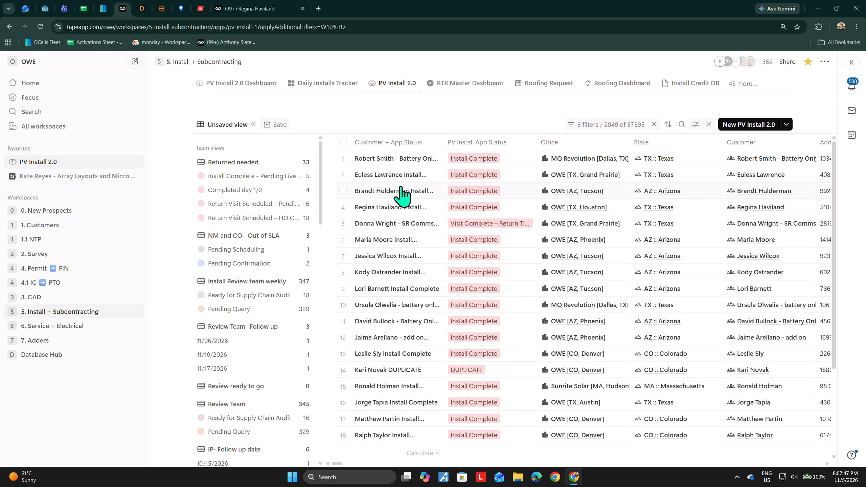
Open the fifth-row install record (OWE, Grand Prairie) and close the previous customer's browser tab.
click(393, 223)
click(302, 11)
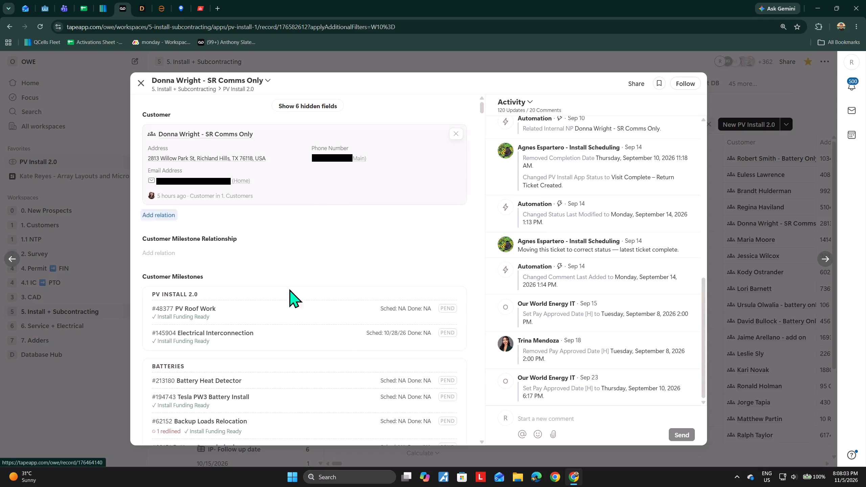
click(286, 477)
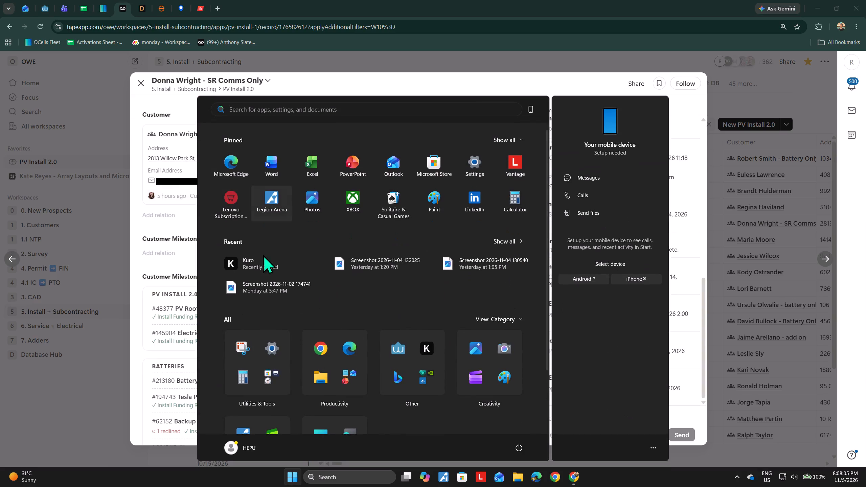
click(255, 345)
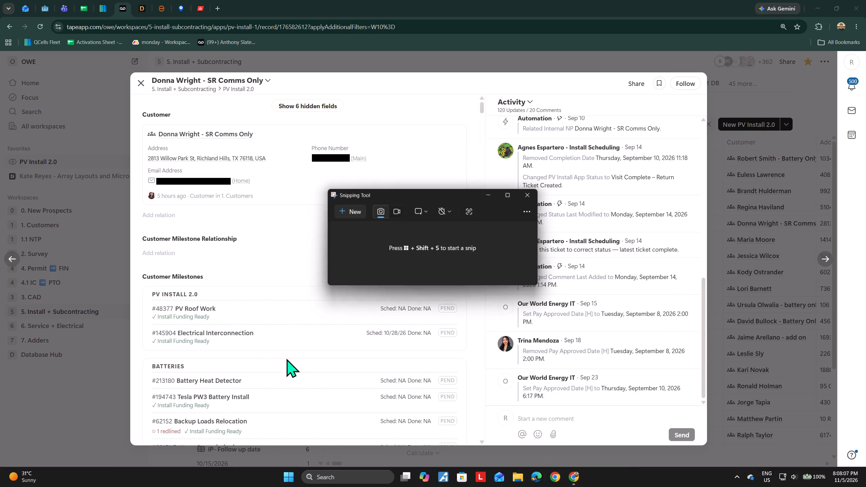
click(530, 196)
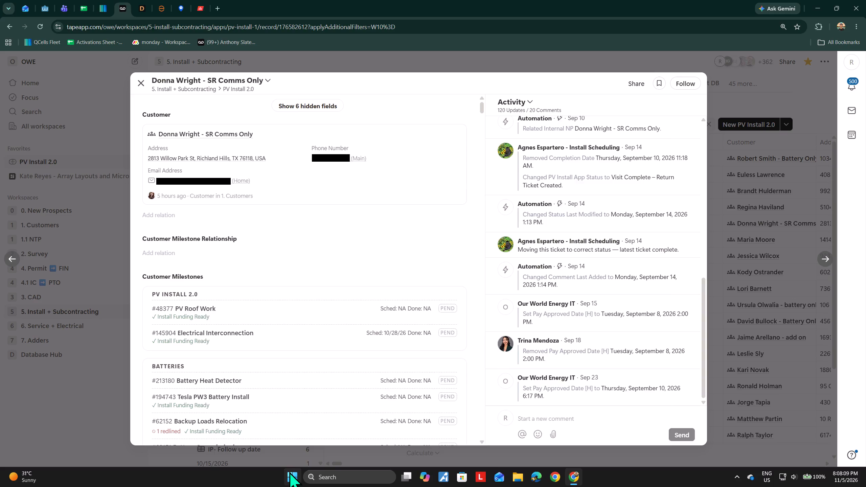
Switch to Windows Settings, turn on the mobile hotspot, and review its network properties before closing Settings.
click(293, 476)
click(277, 345)
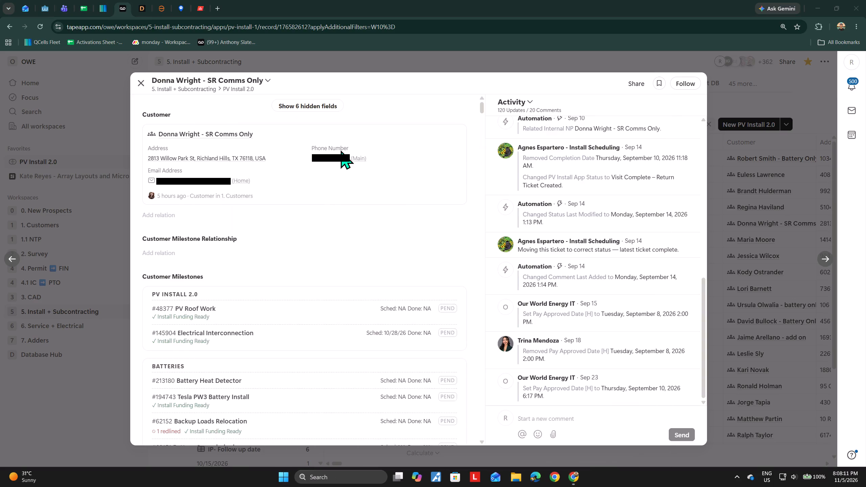
click(73, 114)
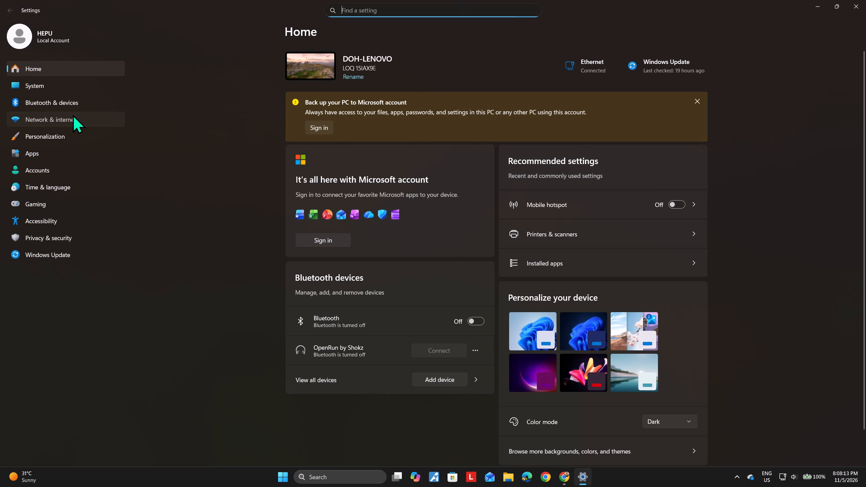
click(681, 205)
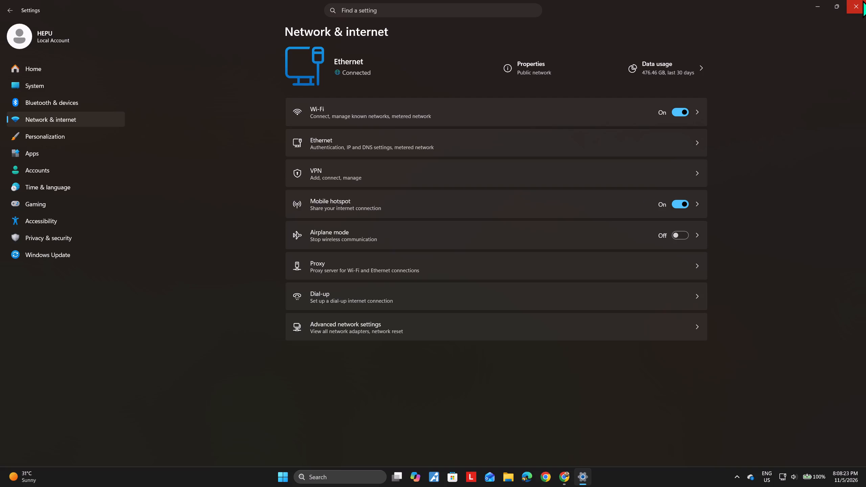
click(555, 208)
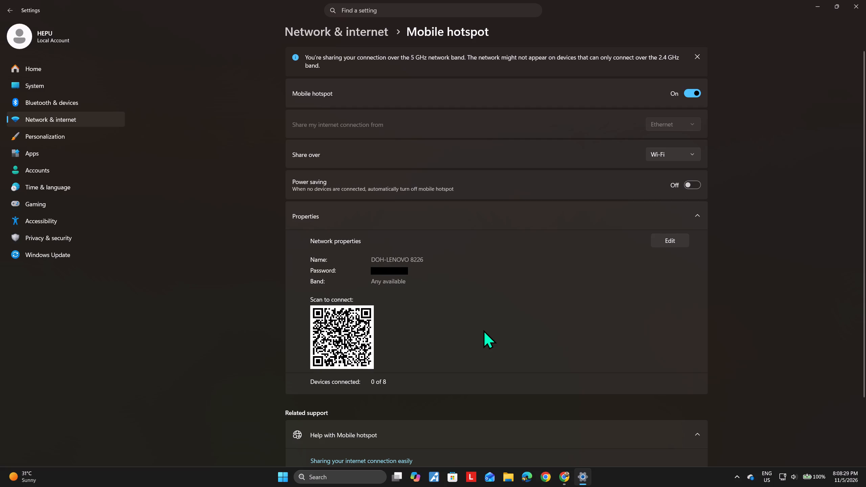
scroll(483, 330, down, 1)
scroll(729, 336, up, 1)
click(865, 0)
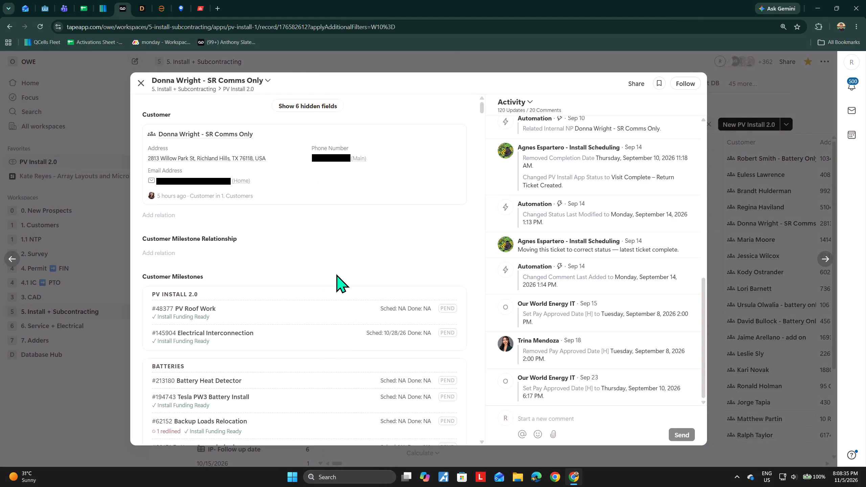
Open the install record's linked customer in a new browser tab, and set Micros/Opti's Assigned to N/A in the record before closing it.
middle_click(240, 135)
click(484, 322)
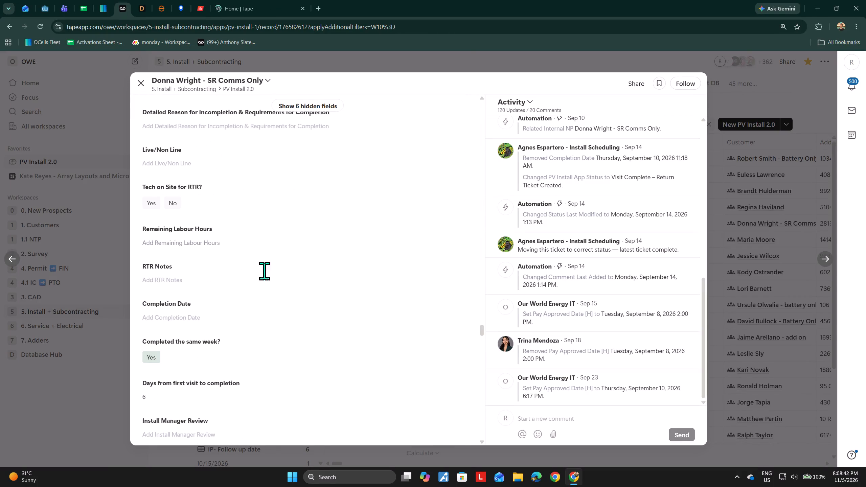
scroll(287, 283, down, 4)
click(230, 308)
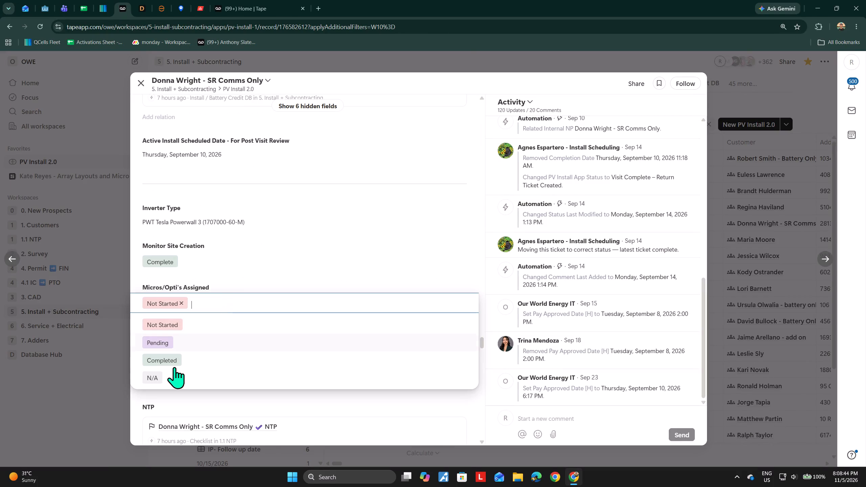
click(171, 371)
click(144, 83)
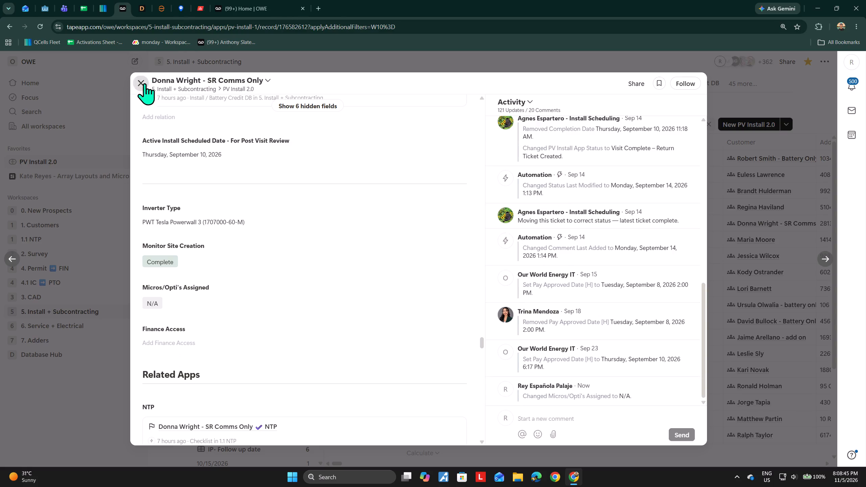
Open the sixth-row install record (OWE, Phoenix) and replace the previous customer's browser tab with this record's linked customer.
click(392, 241)
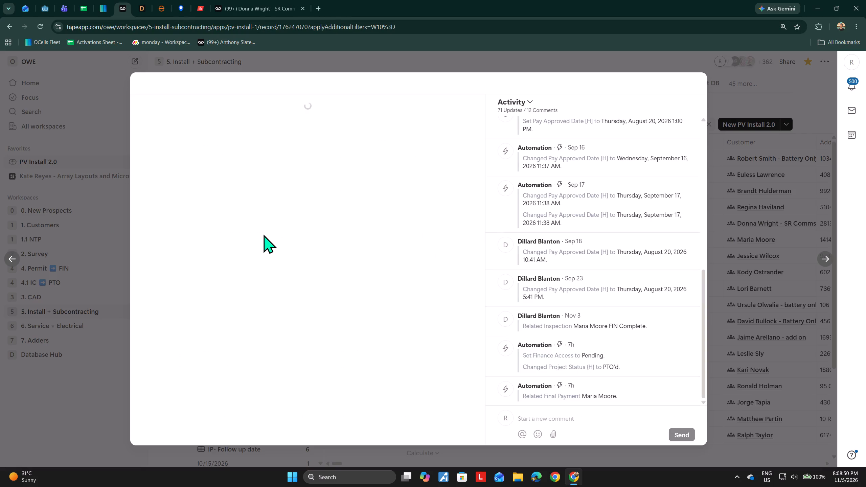
scroll(266, 236, up, 2)
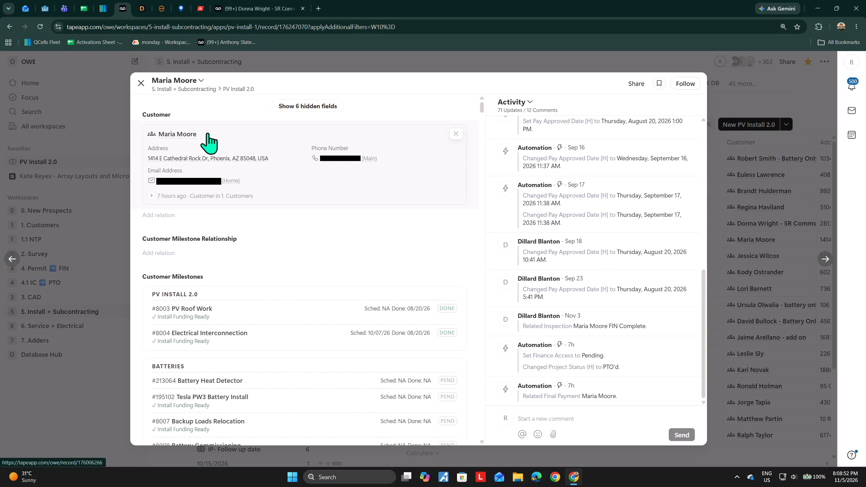
middle_click(186, 137)
click(302, 5)
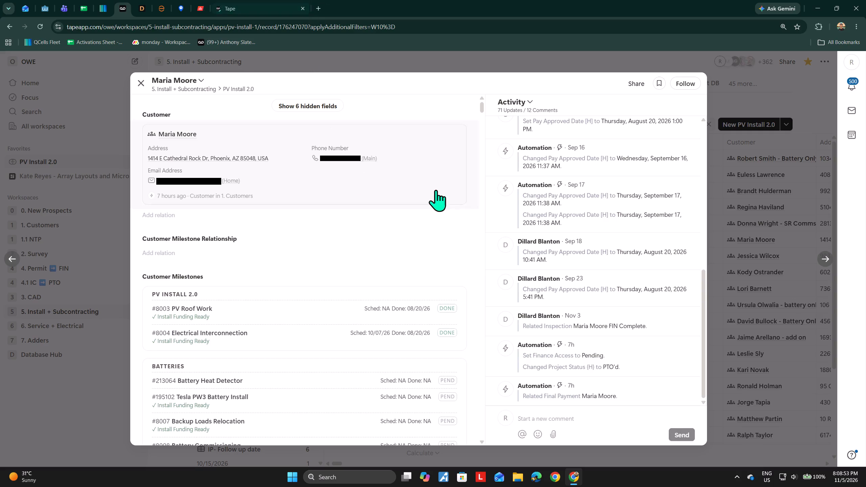
Set Micros/Opti's Assigned to N/A in the open Phoenix install record and close it.
click(482, 334)
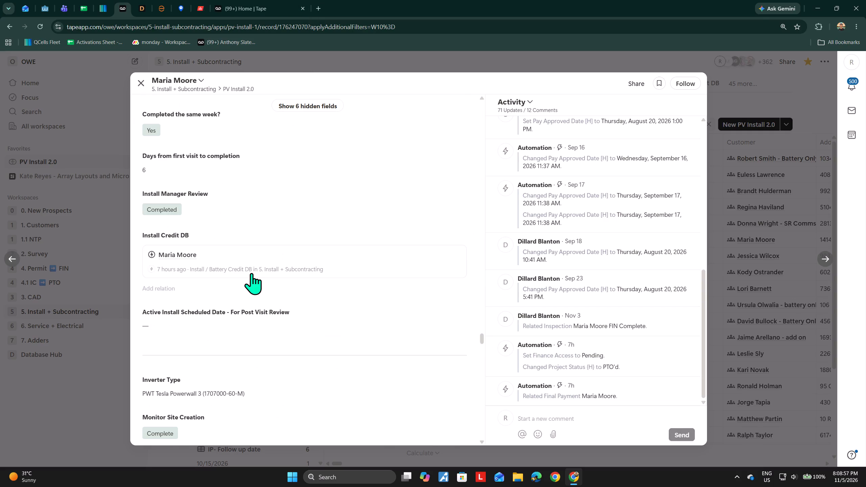
scroll(252, 272, down, 2)
click(218, 282)
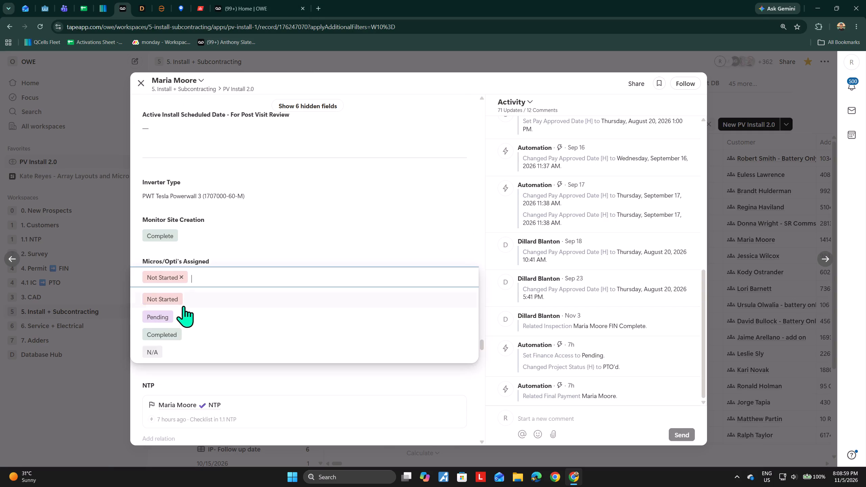
click(161, 349)
click(139, 80)
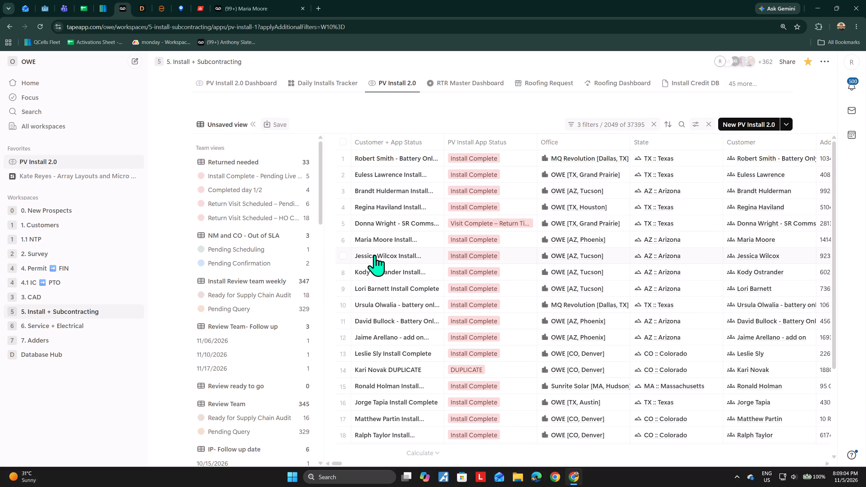
Open the seventh-row install record (OWE, Tucson) and examine its RTR Notes, Inverter Type and Micros/Opti's Assigned fields.
click(374, 255)
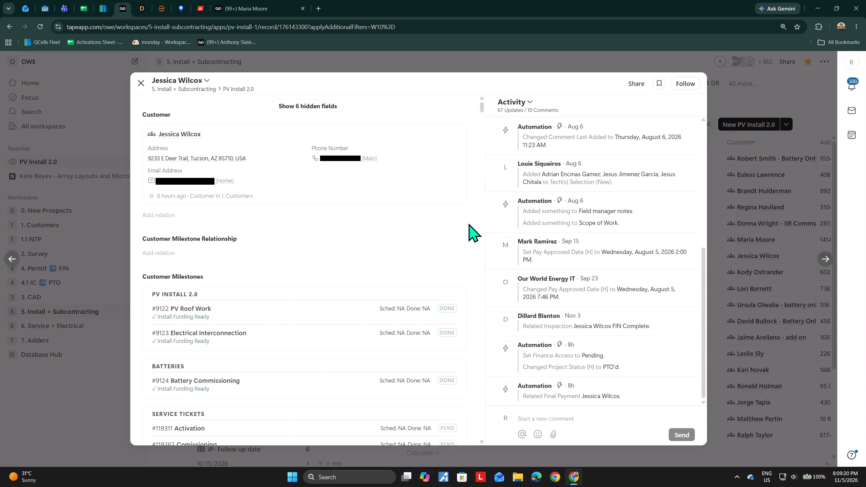
click(481, 322)
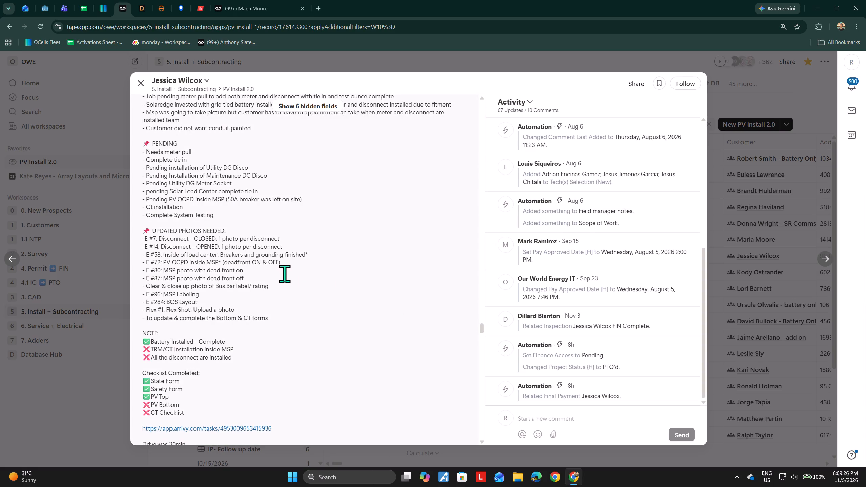
scroll(321, 281, up, 3)
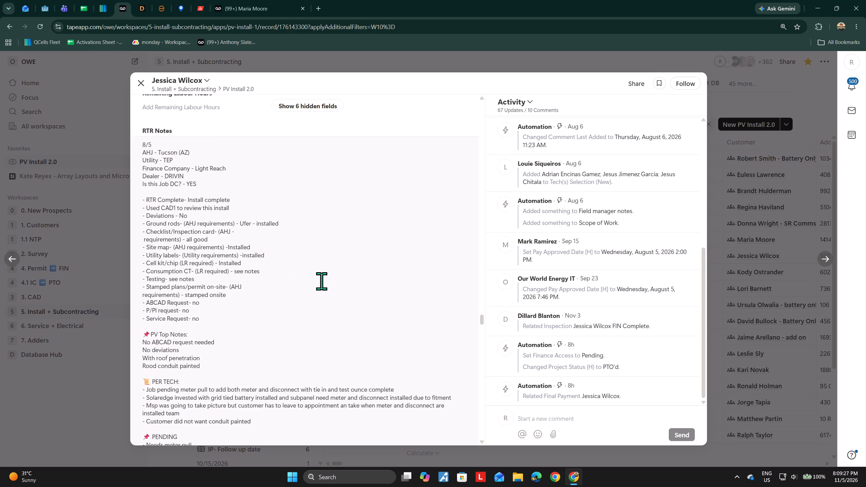
scroll(321, 281, up, 3)
scroll(321, 280, down, 9)
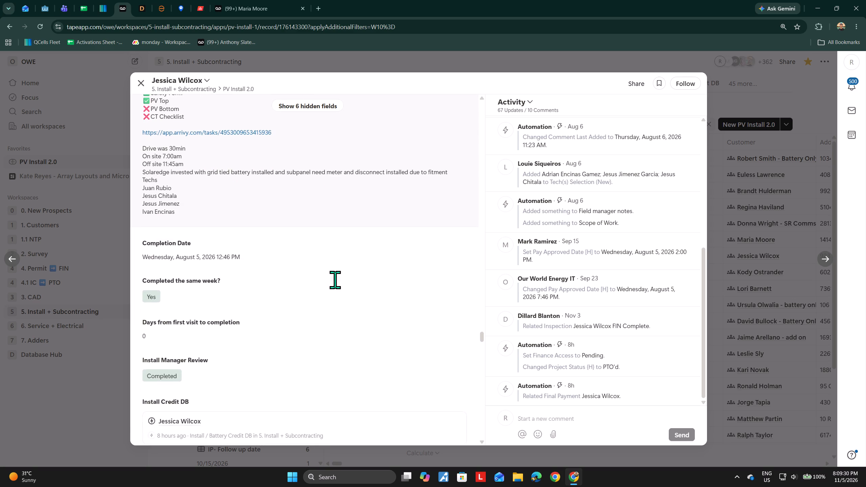
scroll(335, 280, down, 3)
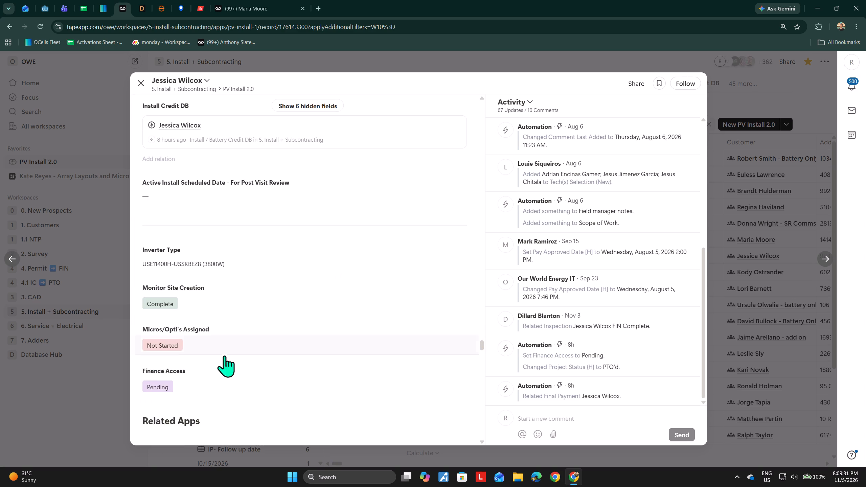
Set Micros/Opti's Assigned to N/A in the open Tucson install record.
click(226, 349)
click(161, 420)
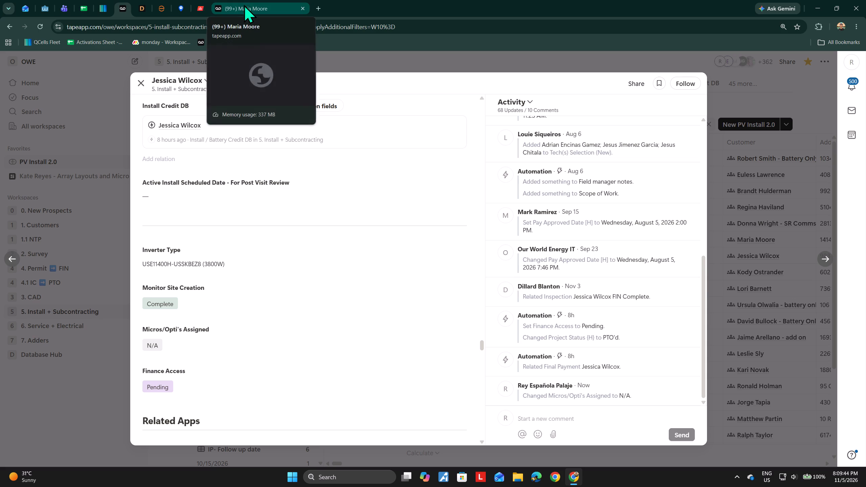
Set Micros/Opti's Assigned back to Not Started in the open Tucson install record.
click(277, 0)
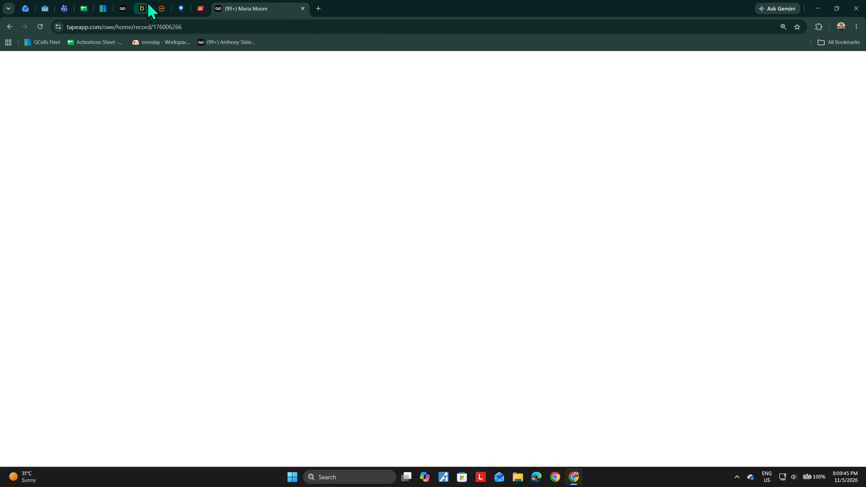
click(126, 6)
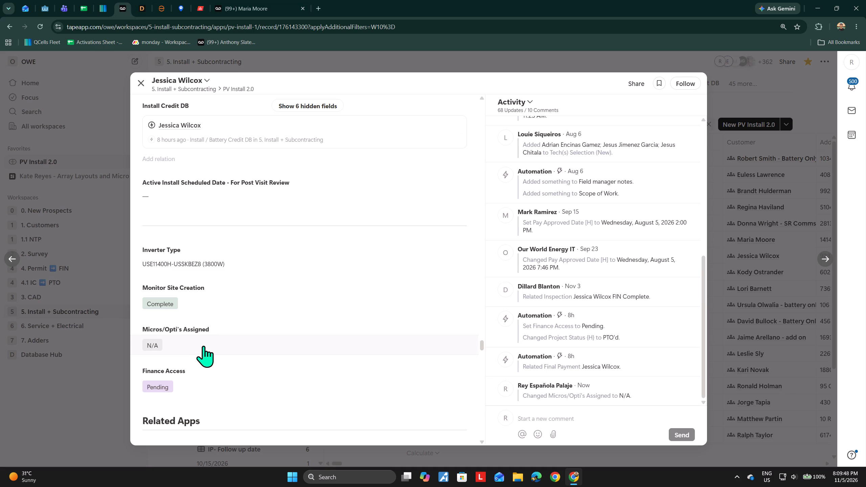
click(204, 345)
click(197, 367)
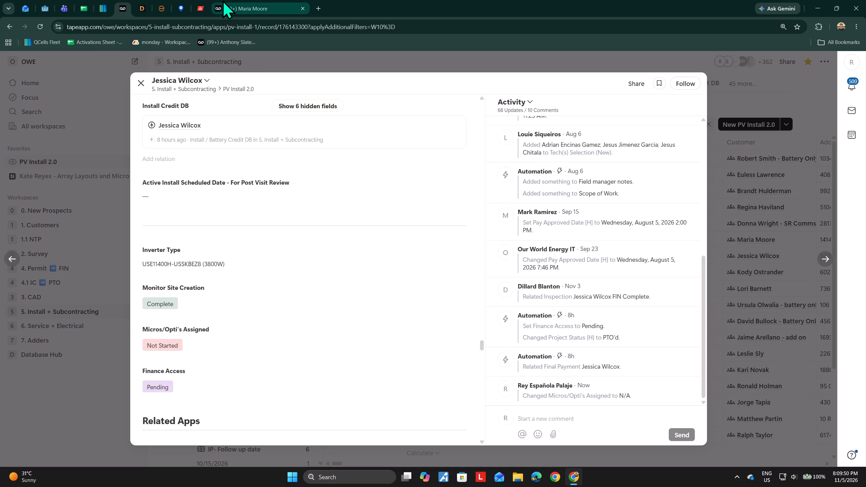
Search the sixth-row customer's record in its separate browser tab for "finan" and copy the Finance ID.
click(247, 0)
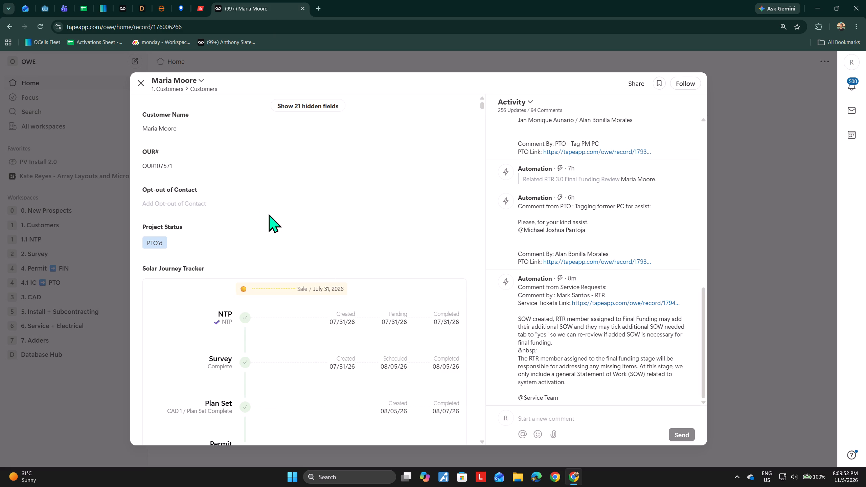
key(ctrl+f)
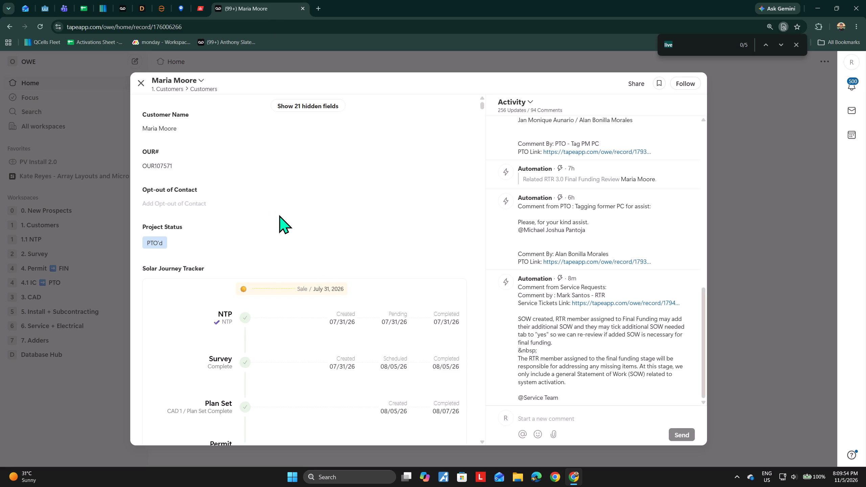
key(i)
key(BackSpace)
text(finan)
key(Return)
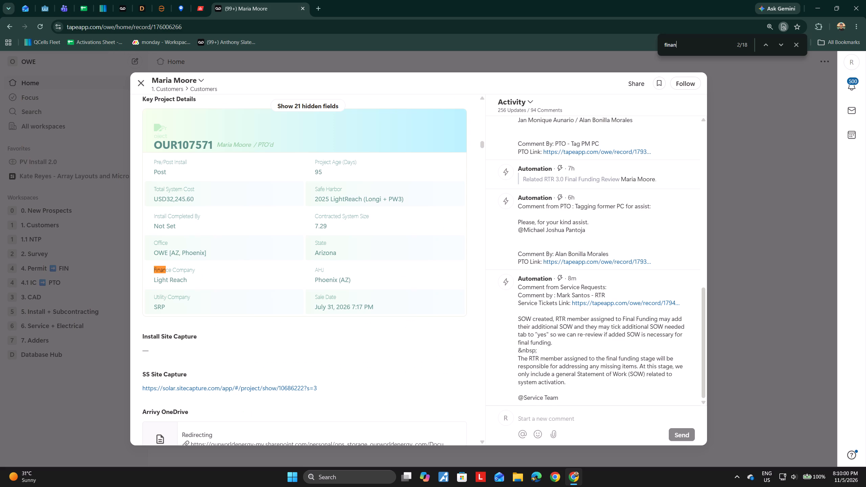
key(Return)
key(Return)
key(Return)
key(Return)
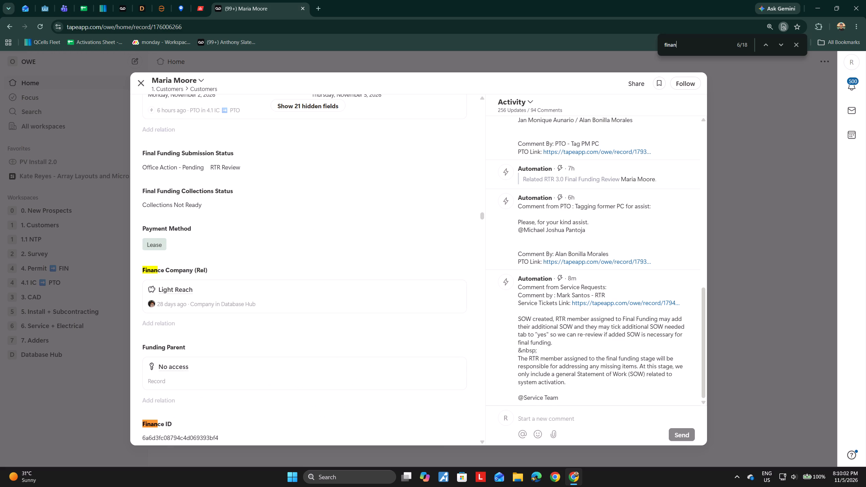
drag(251, 442, 167, 441)
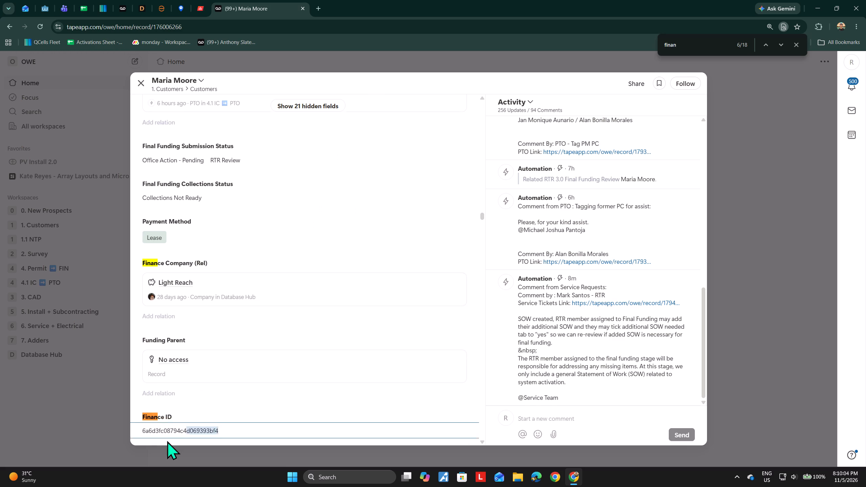
drag(167, 441, 107, 423)
key(ctrl+c)
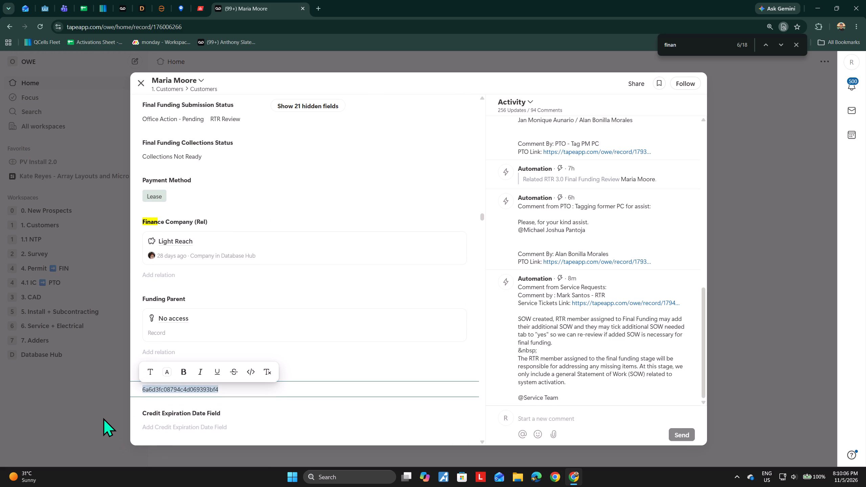
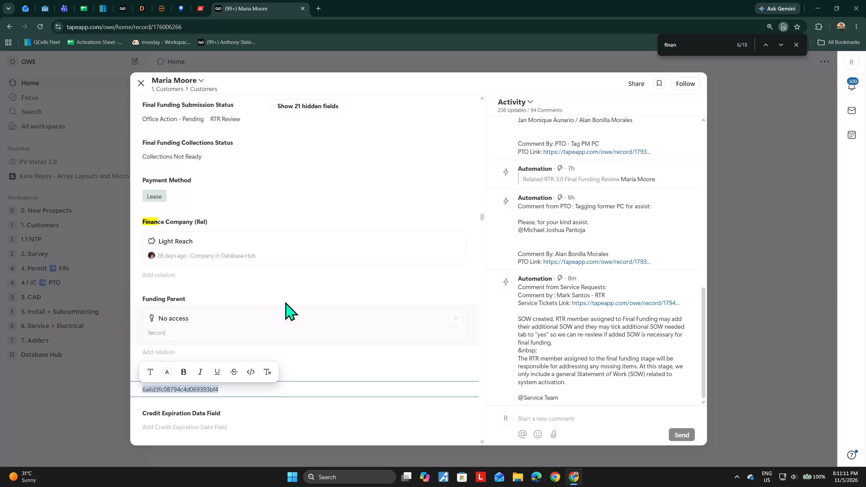
Copy the customer's Finance ID and search the SolarEdge monitoring site list for it across the entire fleet.
key(ctrl+c)
drag(198, 2, 190, 8)
click(13, 60)
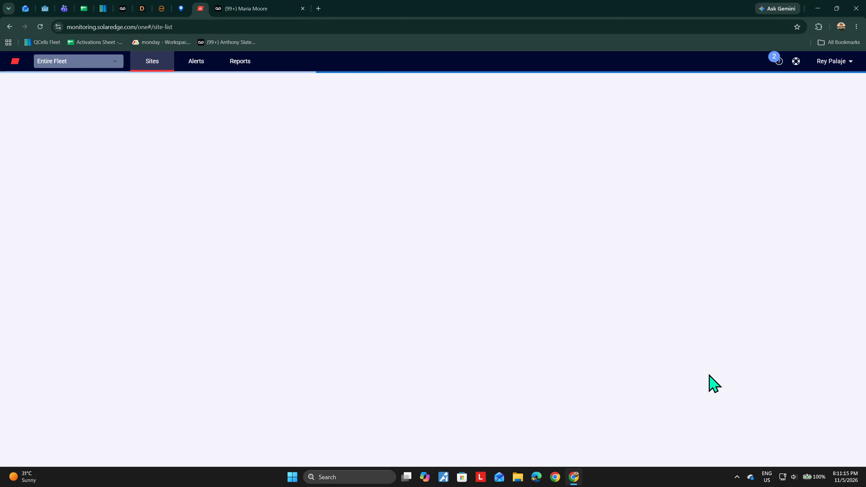
double_click(54, 122)
key(ctrl+v)
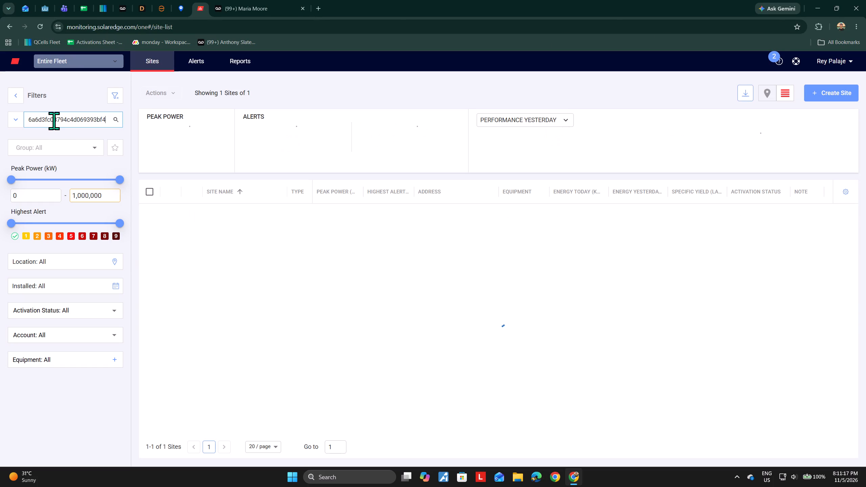
key(Return)
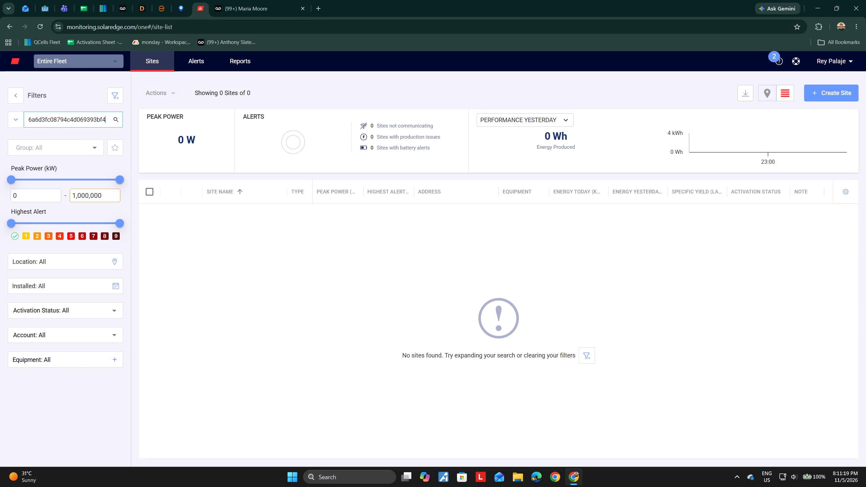
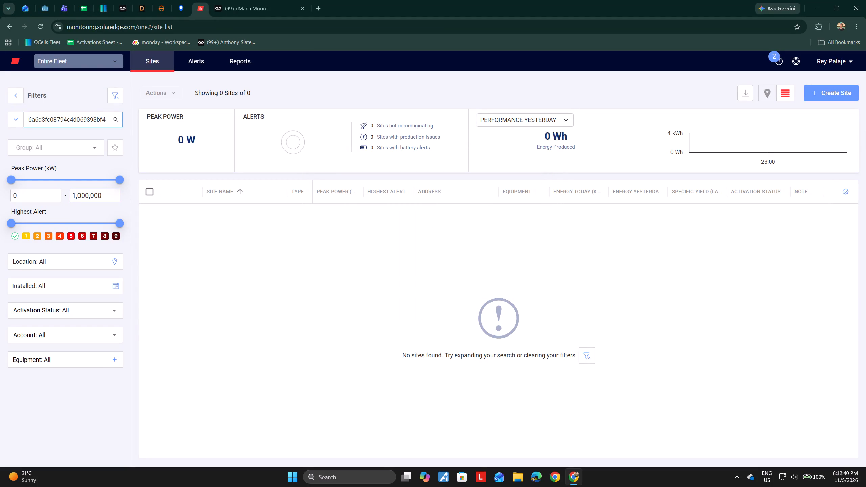
Check the open customer record against the current PV Install record, and close the customer record's browser tab.
key(alt+Tab)
key(alt+Tab)
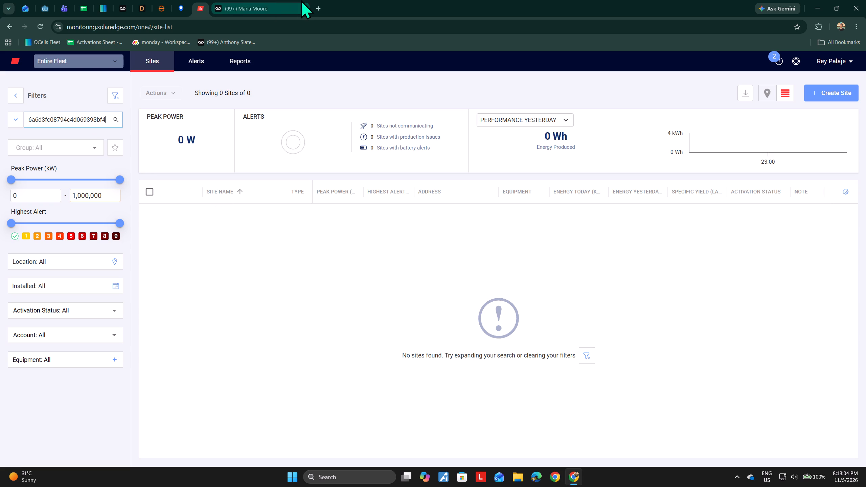
click(247, 0)
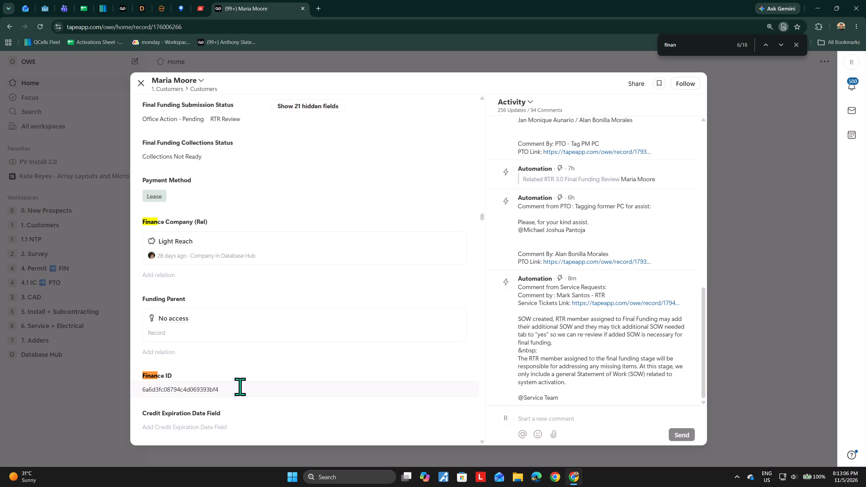
click(119, 1)
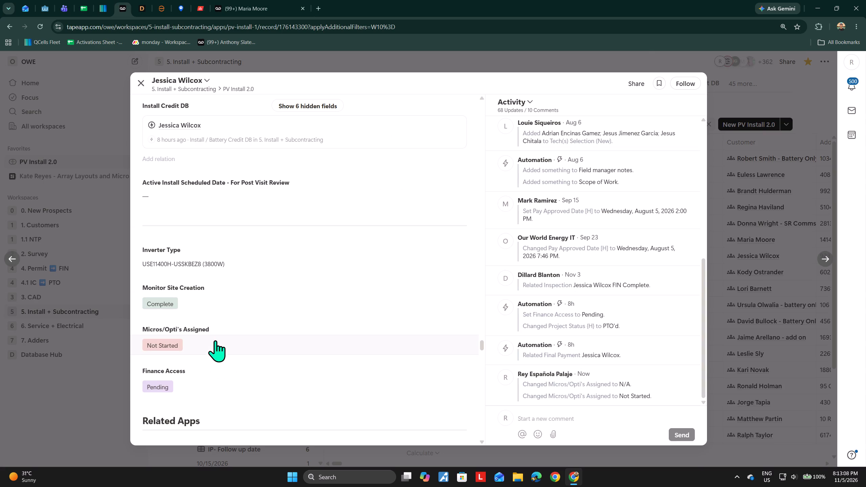
click(307, 6)
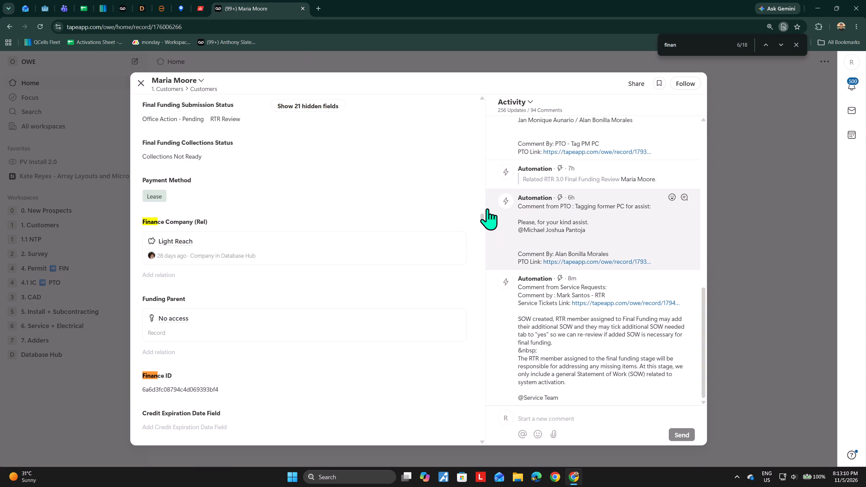
drag(480, 214, 505, 22)
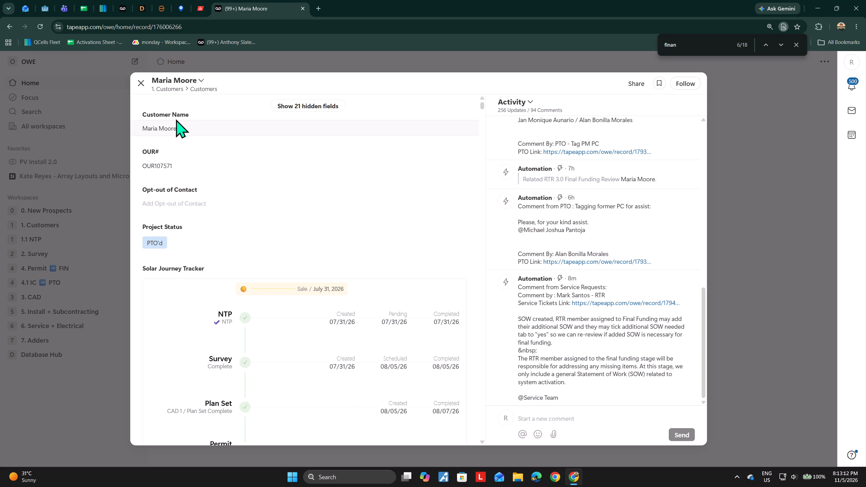
click(302, 7)
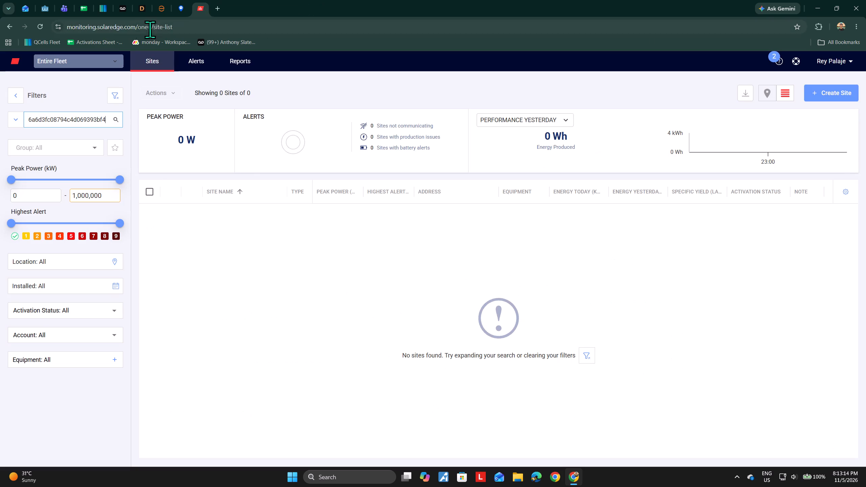
Open the customer record linked at the start of the current PV Install record in a separate browser tab.
click(121, 0)
scroll(198, 182, up, 9)
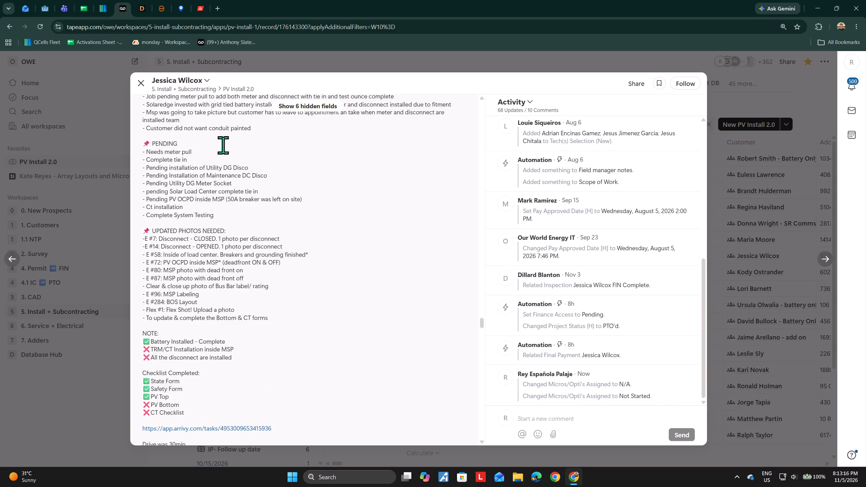
scroll(223, 145, up, 3)
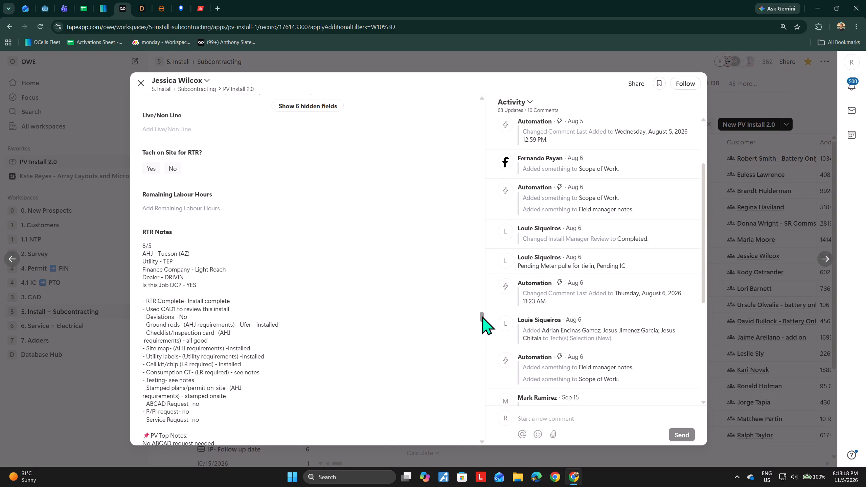
drag(482, 316, 456, 71)
middle_click(172, 135)
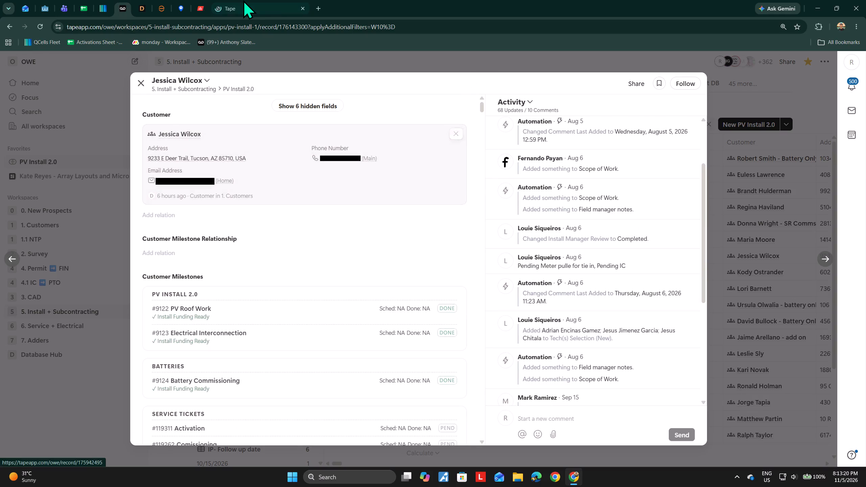
click(243, 0)
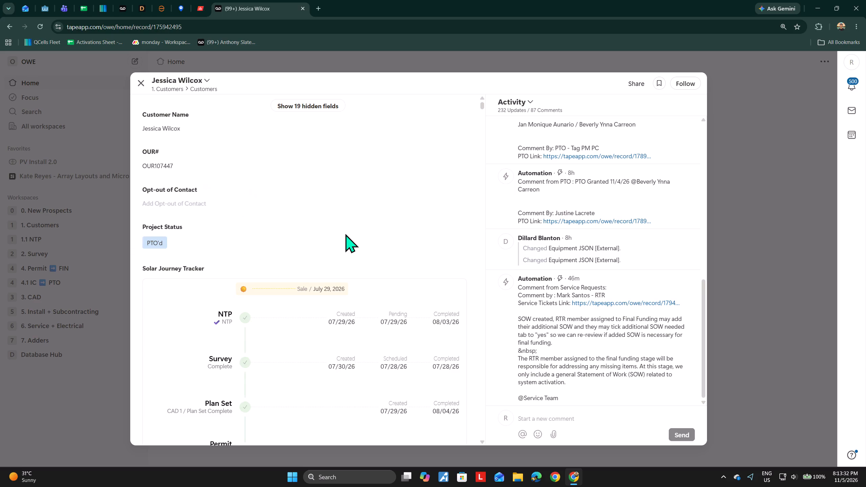
Find the Finance ID field in the customer record by searching for "finan", and copy its value.
key(ctrl+f)
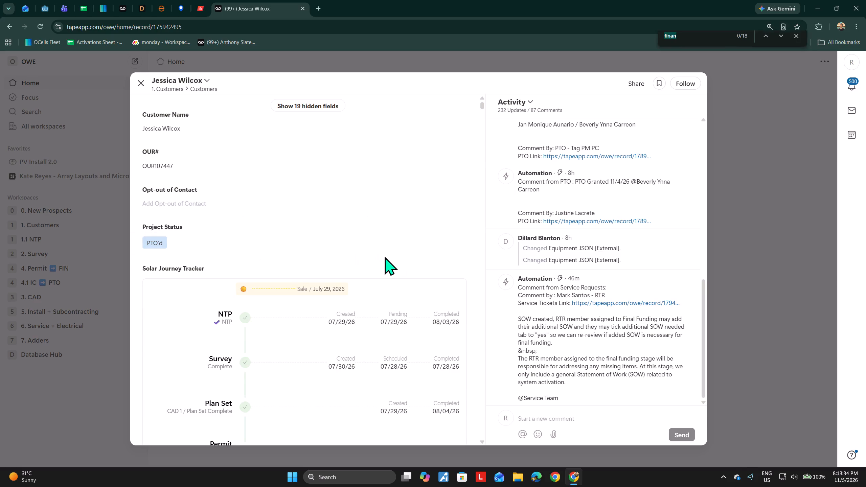
text(finan)
key(Return)
key(Return)
key(Return)
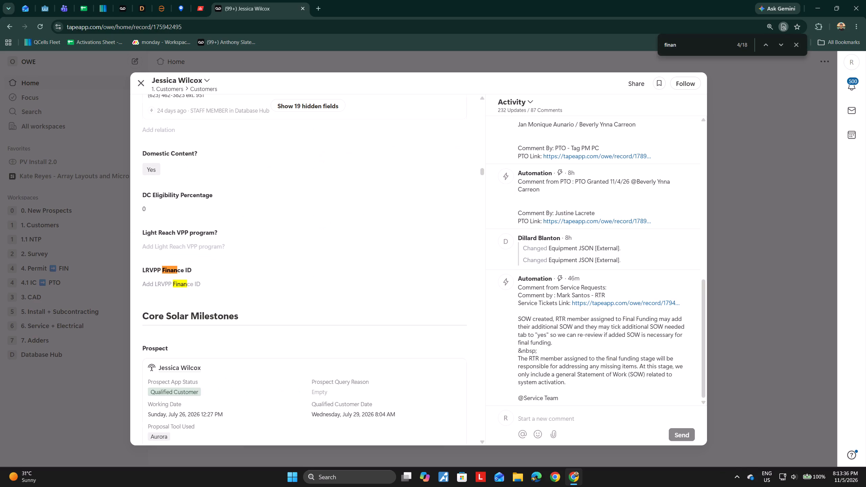
key(Return)
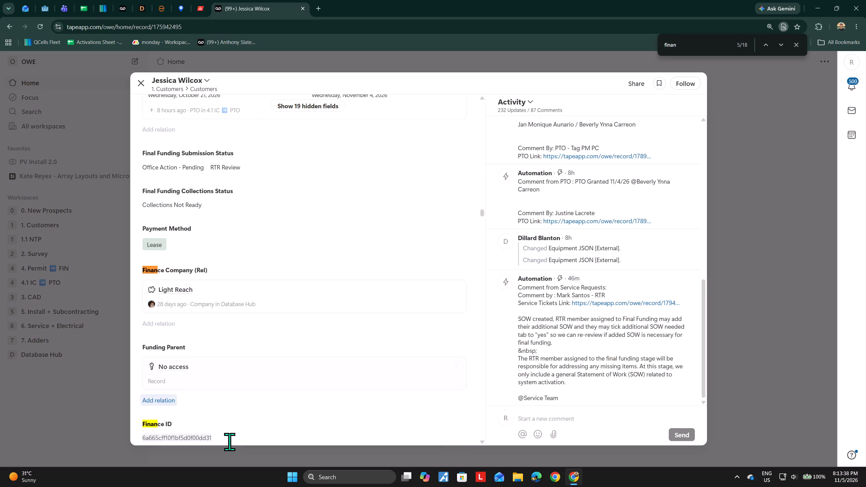
drag(222, 444, 116, 440)
key(ctrl+c)
Search the SolarEdge site list for the copied Finance ID and open the matching site's digital-twin page.
click(201, 4)
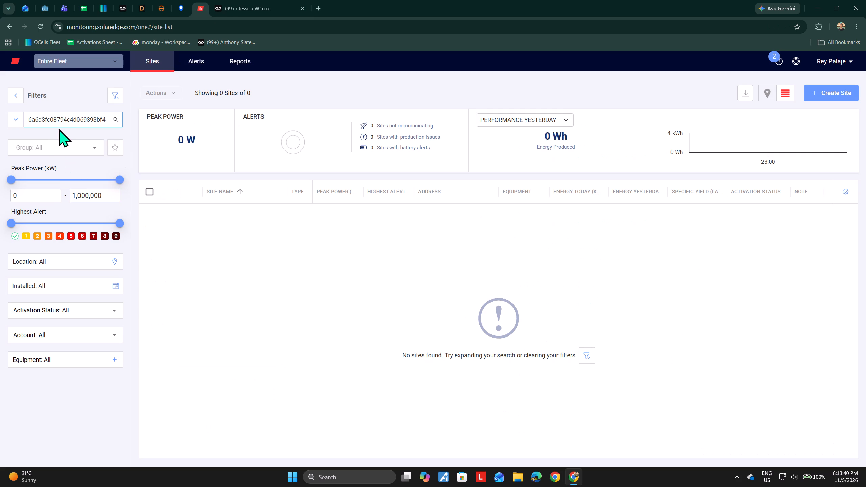
triple_click(60, 120)
key(ctrl+v)
click(228, 217)
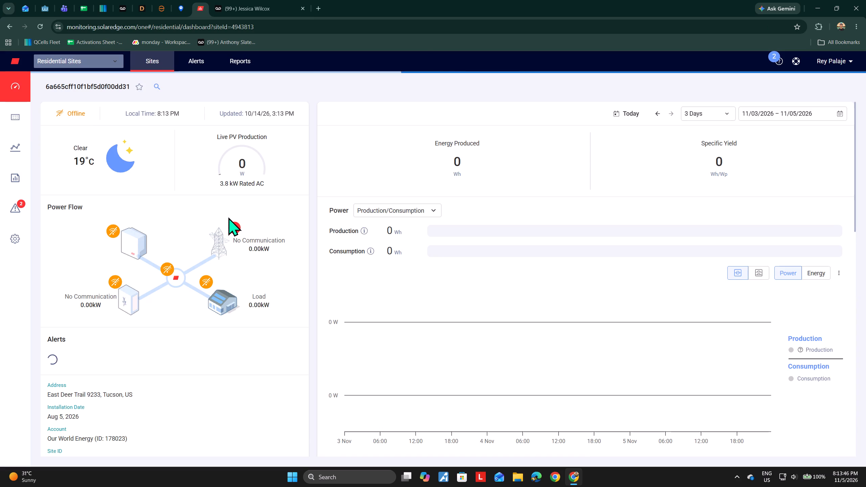
click(30, 120)
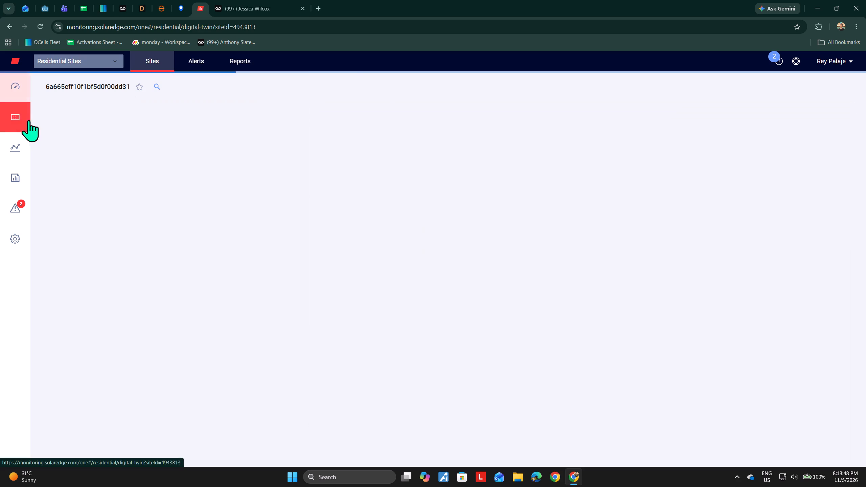
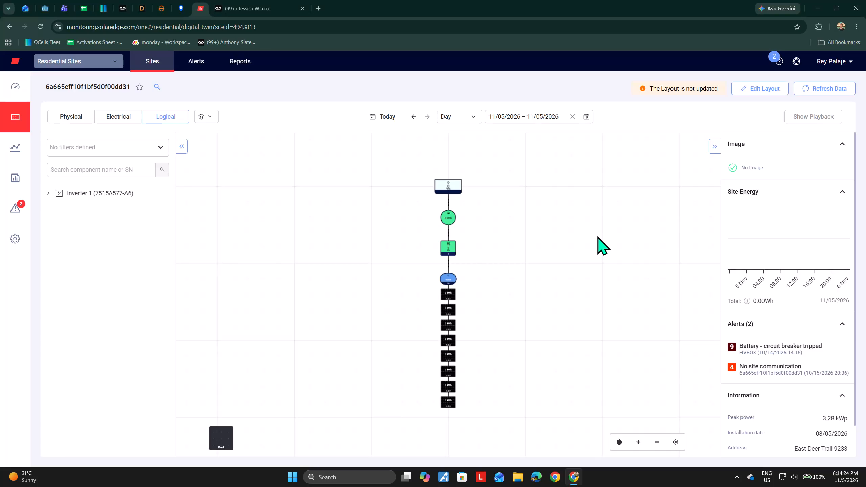
Open the current SolarEdge site's layout for editing from its digital-twin page.
key(alt+Tab)
key(alt+Tab)
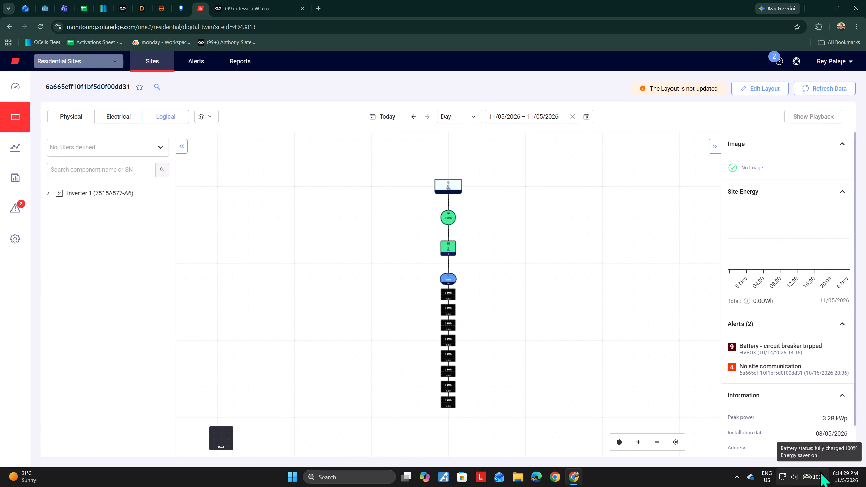
click(747, 89)
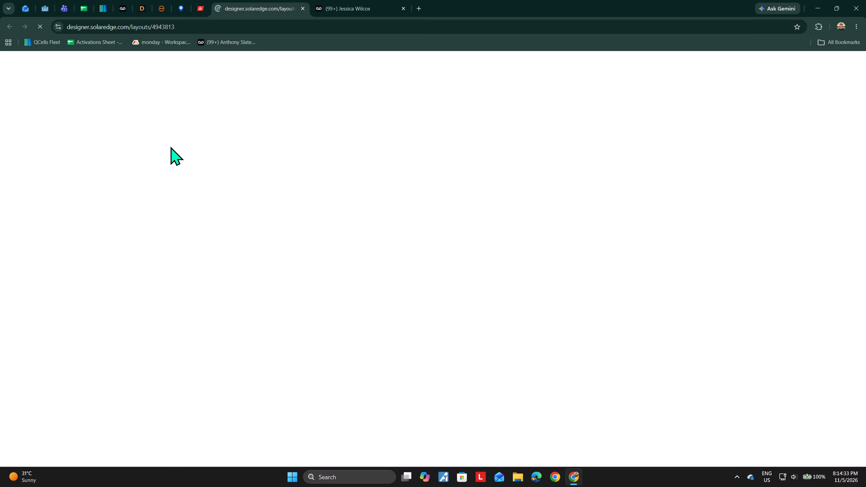
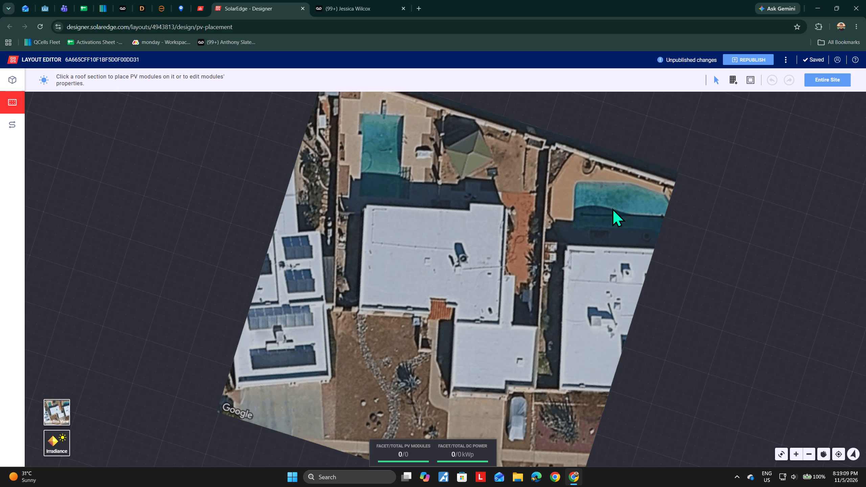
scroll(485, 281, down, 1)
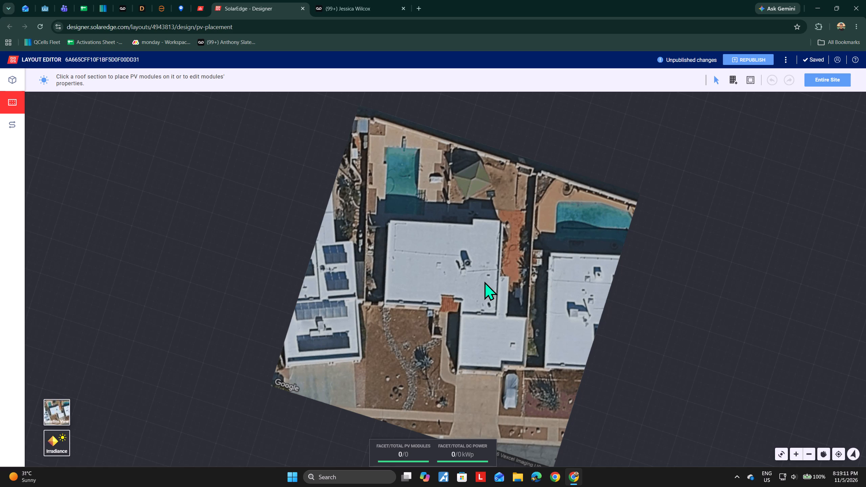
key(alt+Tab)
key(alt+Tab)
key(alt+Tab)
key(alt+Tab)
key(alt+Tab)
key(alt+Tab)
Find Current Live CAD in the customer's record and open its first linked file in a separate window.
click(354, 0)
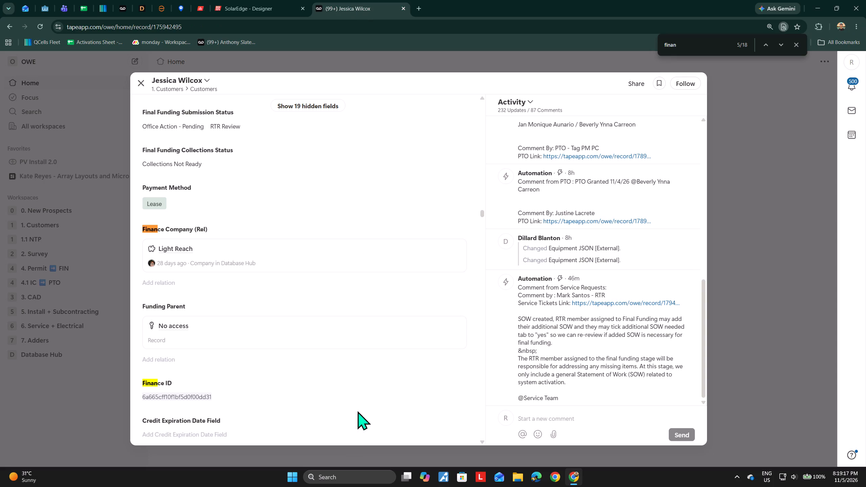
key(ctrl+f)
text(live)
key(Return)
key(Return)
key(Return)
key(Return)
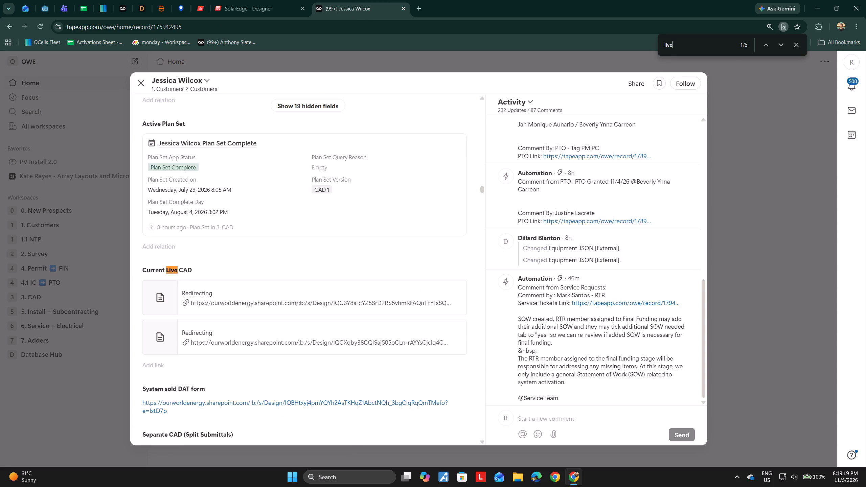
click(287, 290)
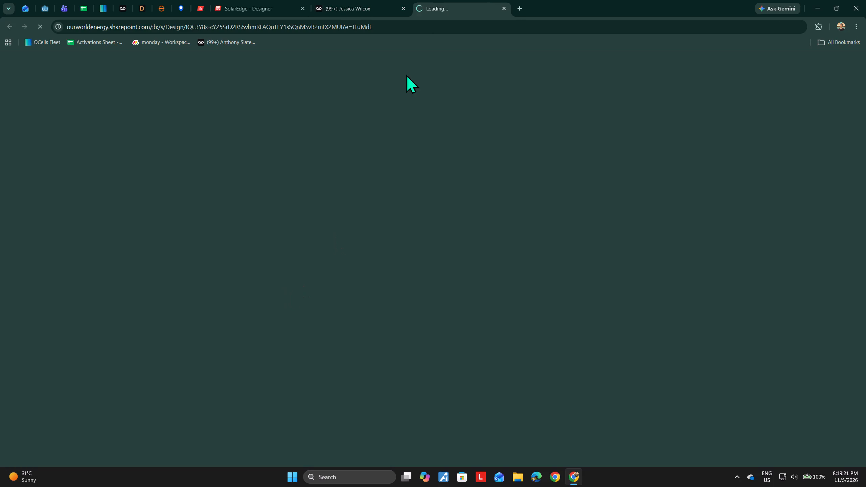
drag(460, 4, 449, 126)
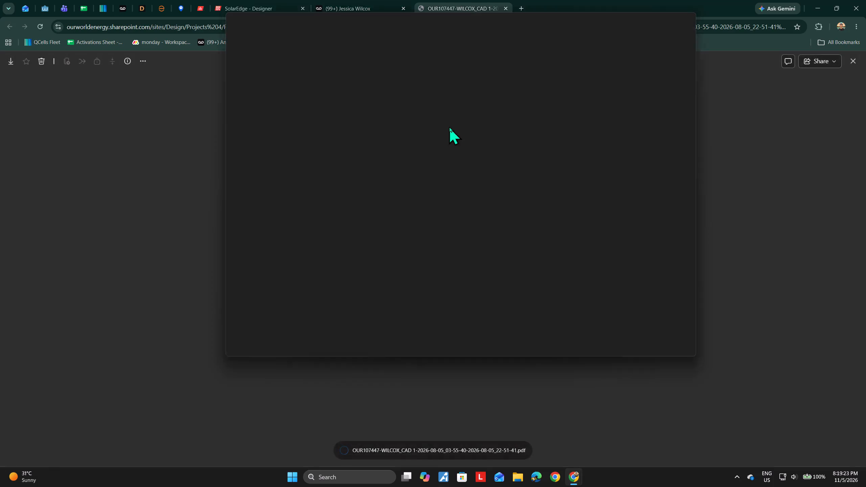
click(656, 128)
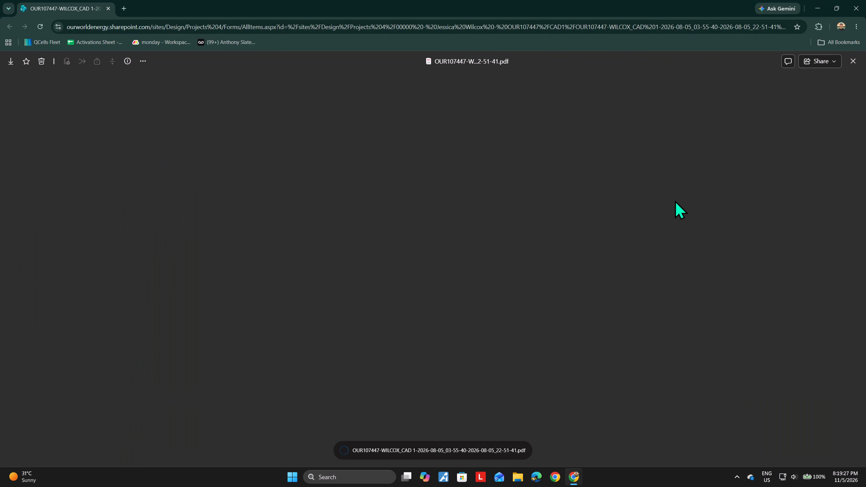
Reload the Worksnaps time-tracking page and check the logged time for 11/05/2026.
key(alt+Tab)
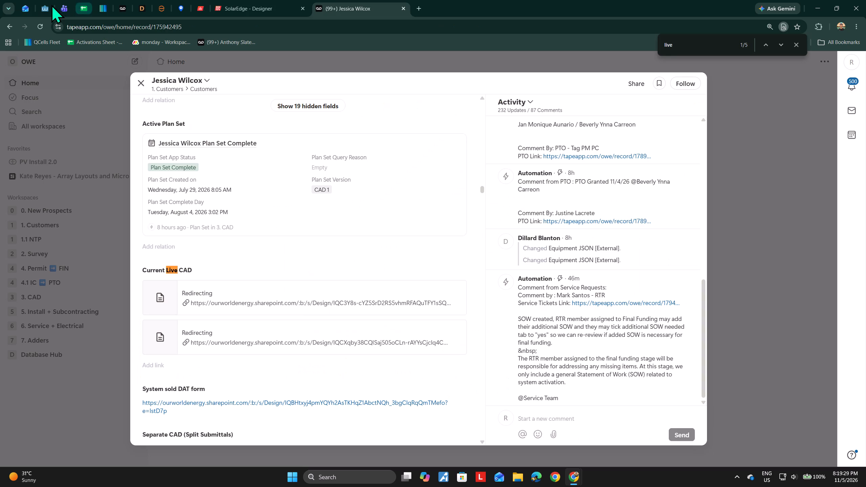
click(50, 5)
click(42, 24)
scroll(455, 182, up, 8)
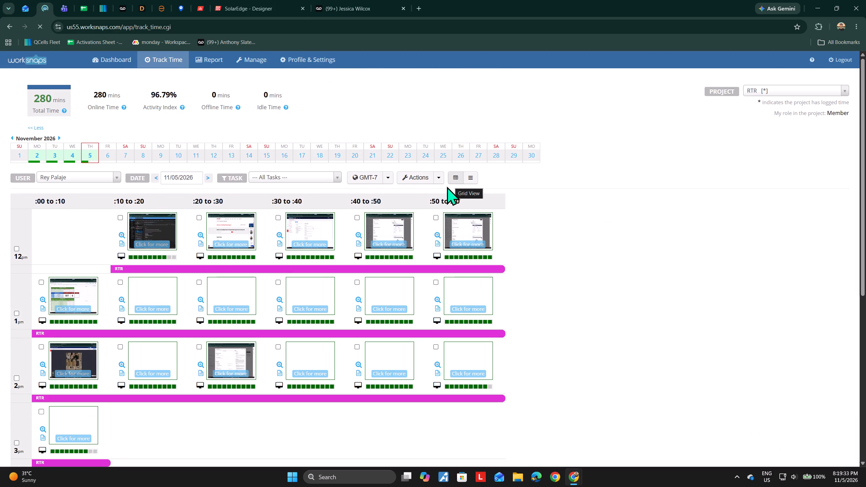
drag(365, 0, 361, 0)
click(285, 0)
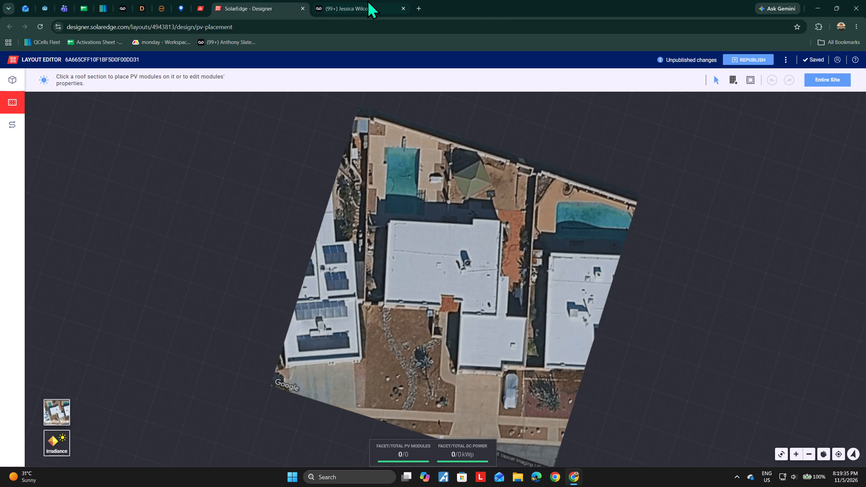
click(370, 0)
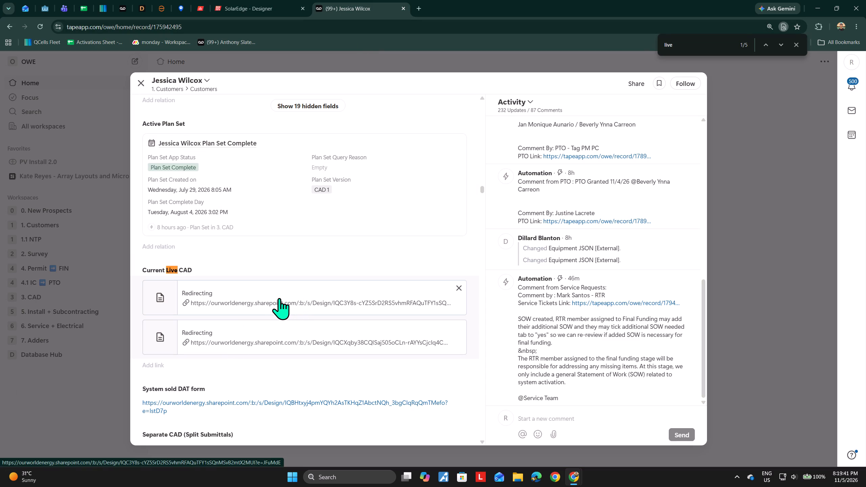
Examine the CAD plan set's plot plan and site plan for the new modules' position, slope and azimuth.
key(alt+Tab)
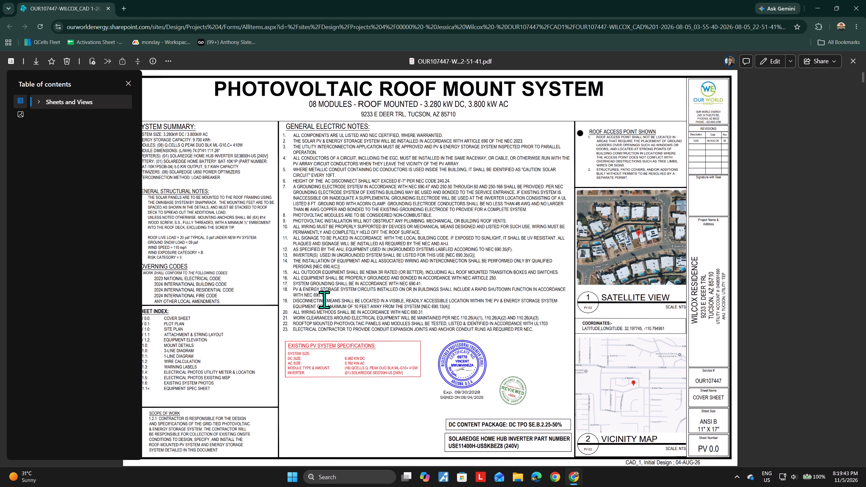
drag(129, 81, 136, 82)
scroll(515, 298, down, 4)
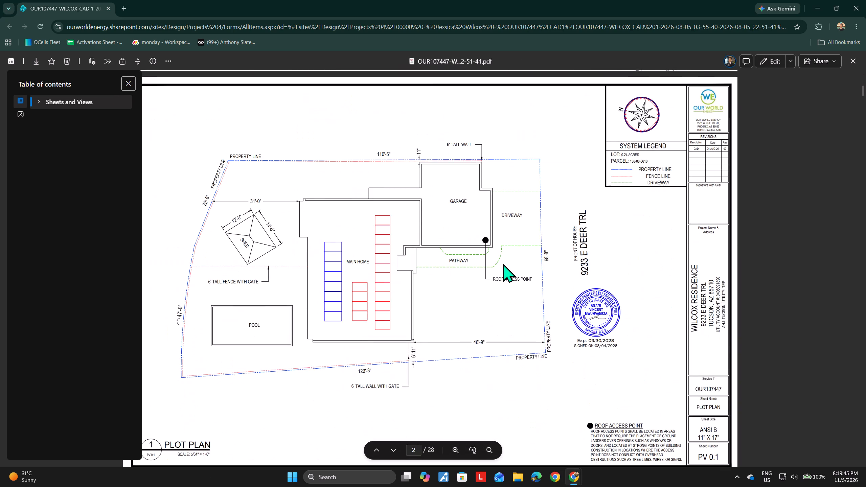
scroll(503, 263, down, 4)
key(alt+Tab)
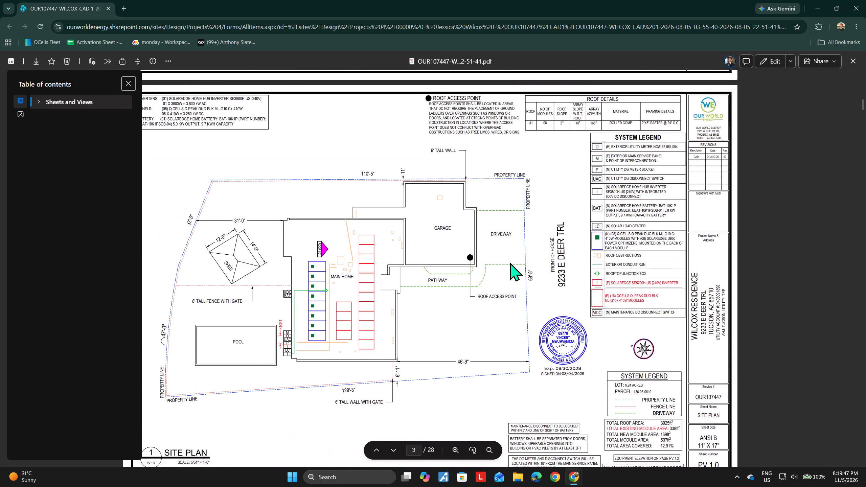
key(alt+Tab)
scroll(507, 262, down, 3)
scroll(507, 262, up, 3)
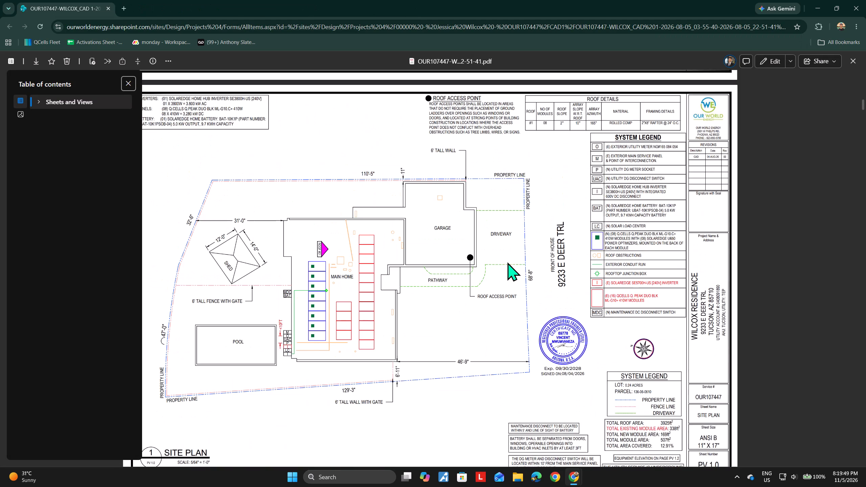
key(alt+Tab)
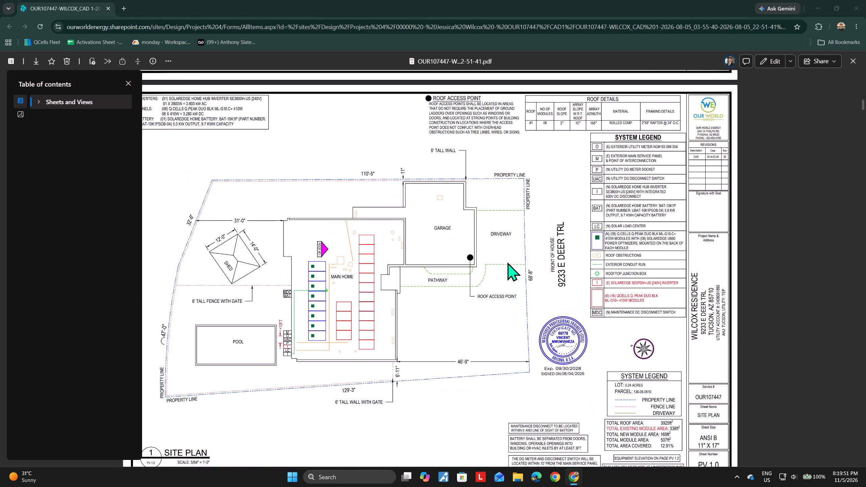
key(alt+Tab)
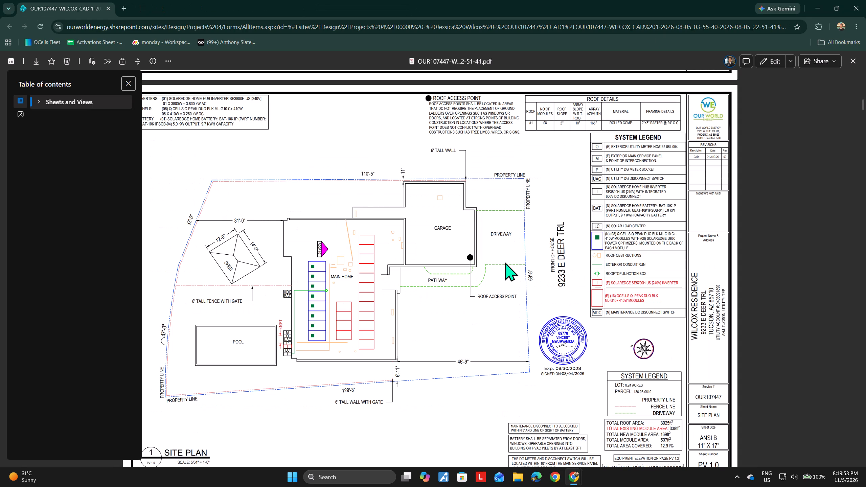
key(Tab)
key(alt+Tab)
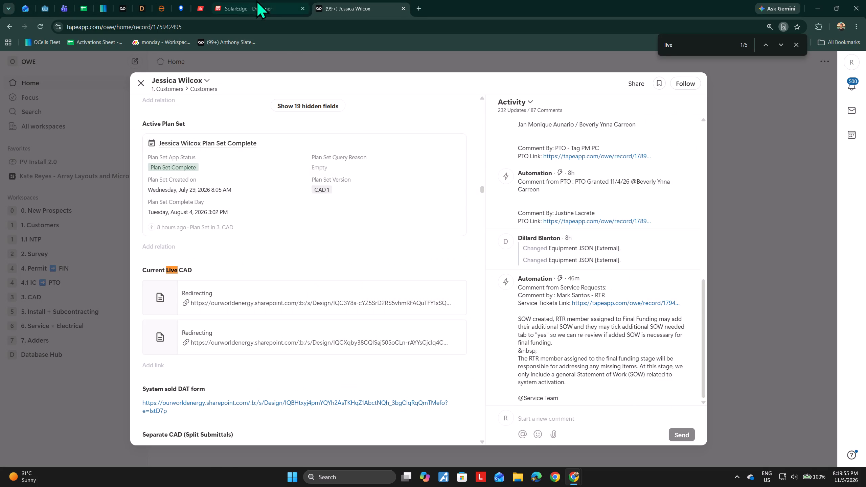
drag(256, 0, 260, 0)
key(alt+Tab)
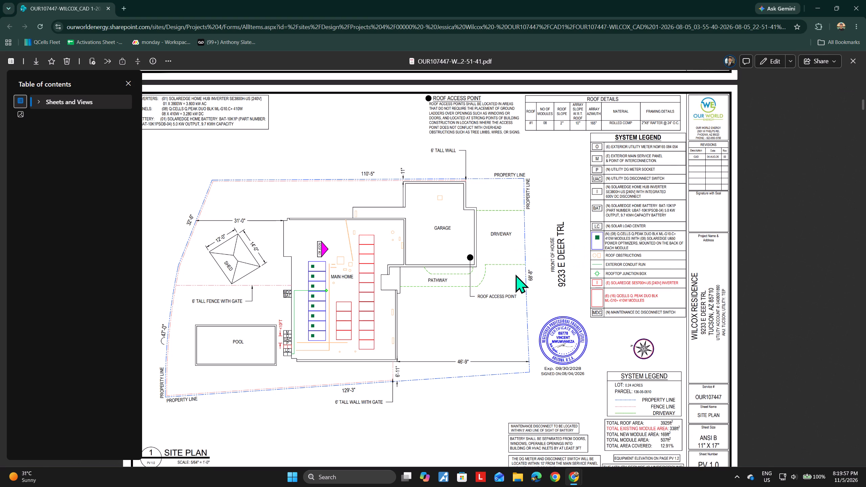
Orient the layout like the site plan and set module placement to azimuth 165°, tilt 10° and portrait orientation.
key(alt+Tab)
middle_drag(404, 167, 357, 317)
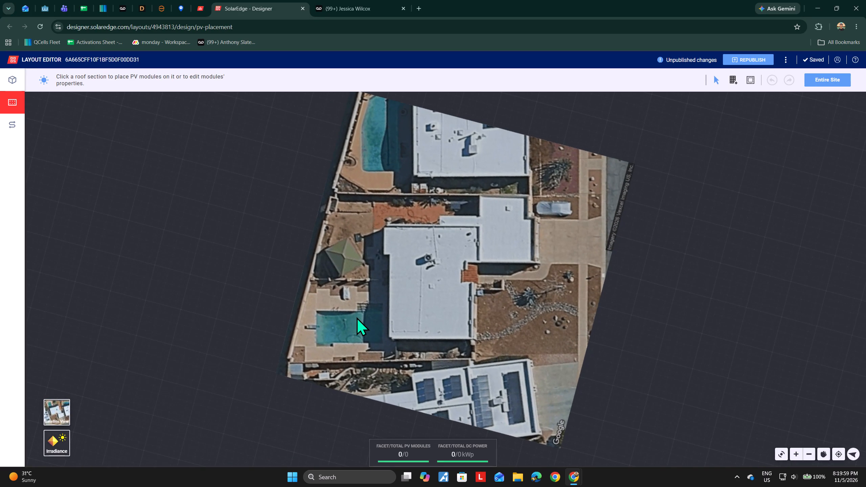
middle_drag(357, 317, 359, 319)
click(733, 78)
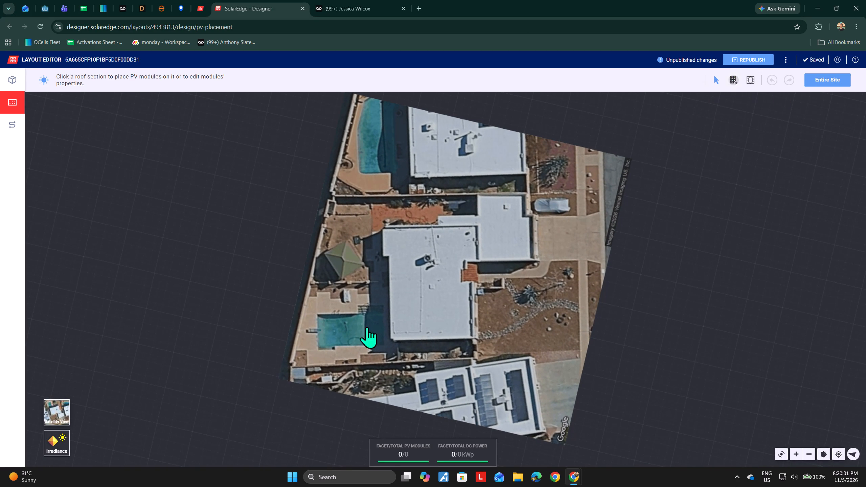
double_click(61, 231)
key(1)
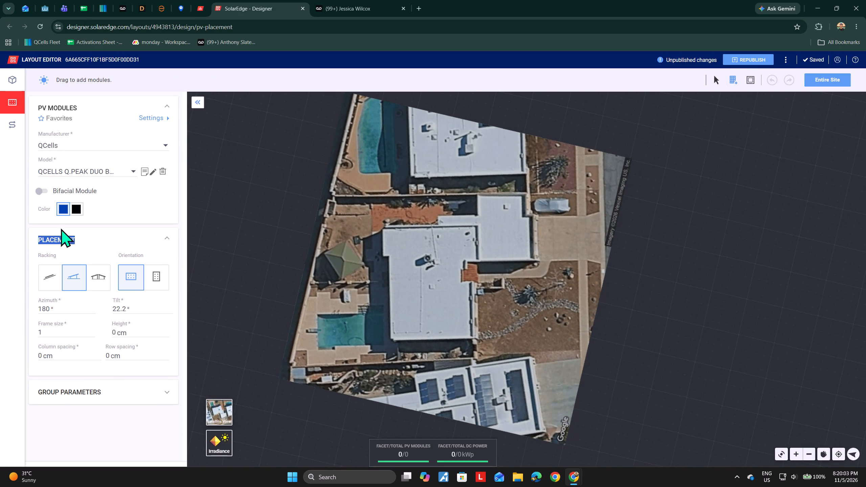
key(6)
key(5)
double_click(66, 310)
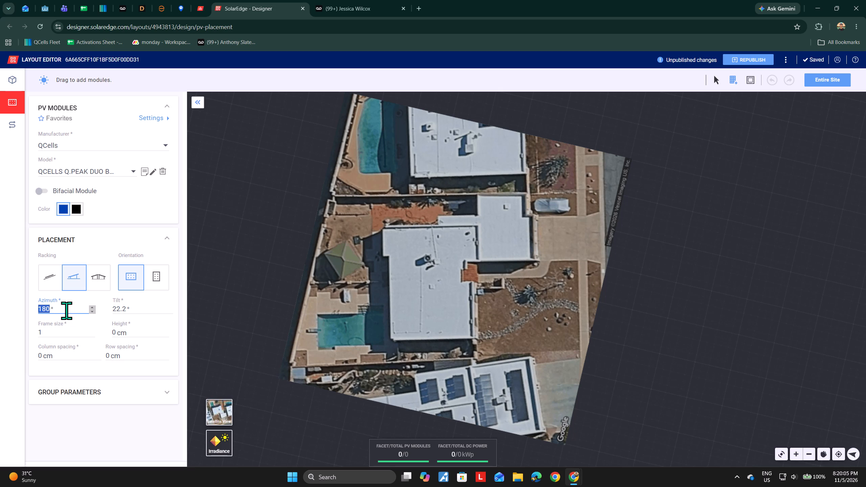
key(1)
key(6)
key(5)
double_click(133, 308)
key(1)
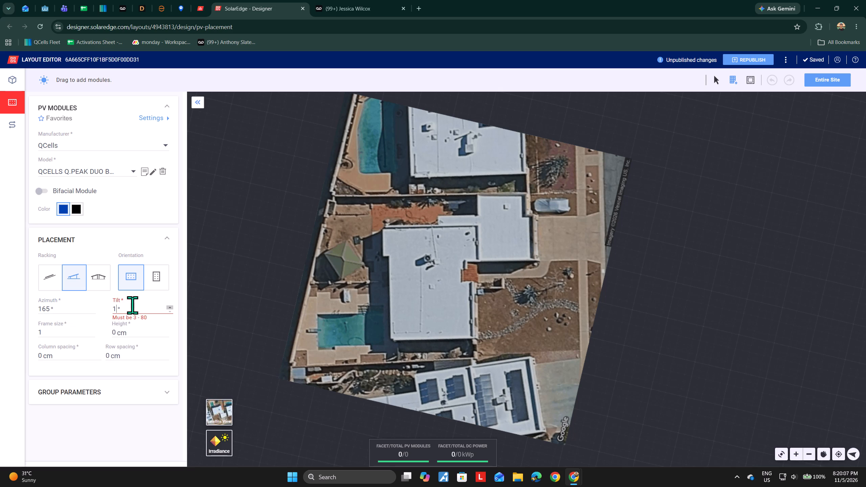
key(0)
click(157, 279)
Place a single column of eight QCells modules on the main home's roof, following the CAD site plan.
key(alt+Tab)
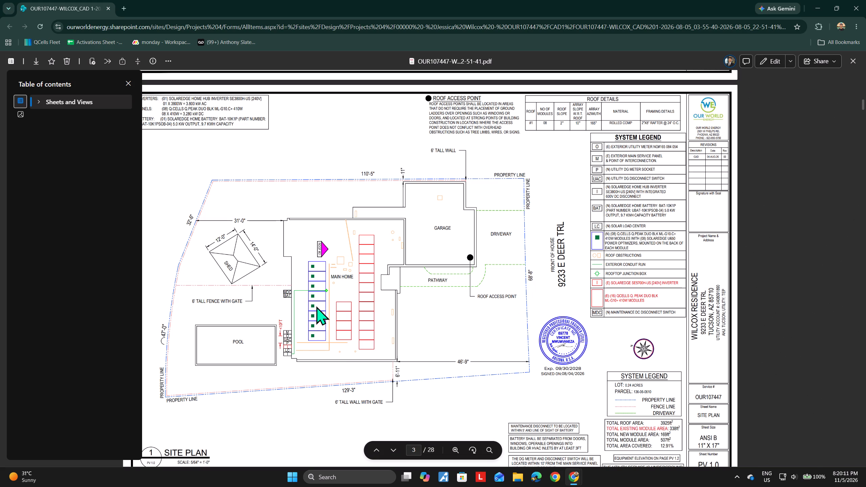
key(alt+Tab)
drag(400, 259, 418, 316)
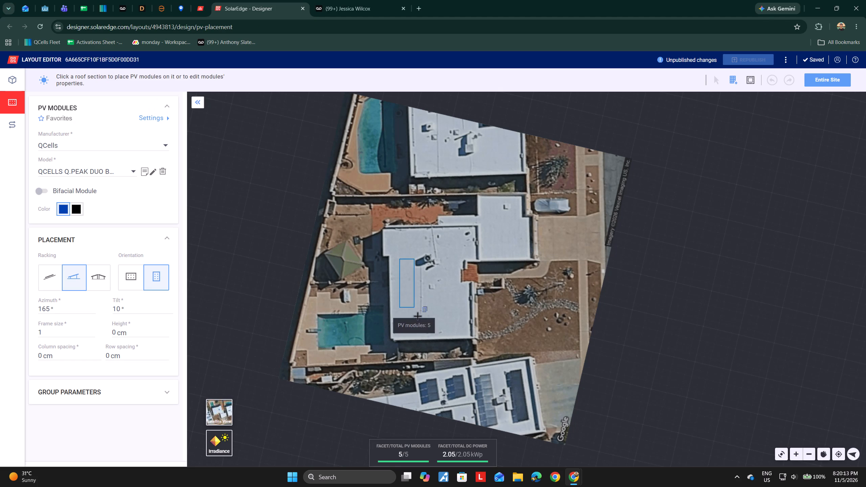
drag(418, 316, 422, 331)
scroll(416, 303, up, 6)
Reposition the eight-module array on the main home's roof to match its location in the CAD site plan.
click(426, 307)
key(alt+Tab)
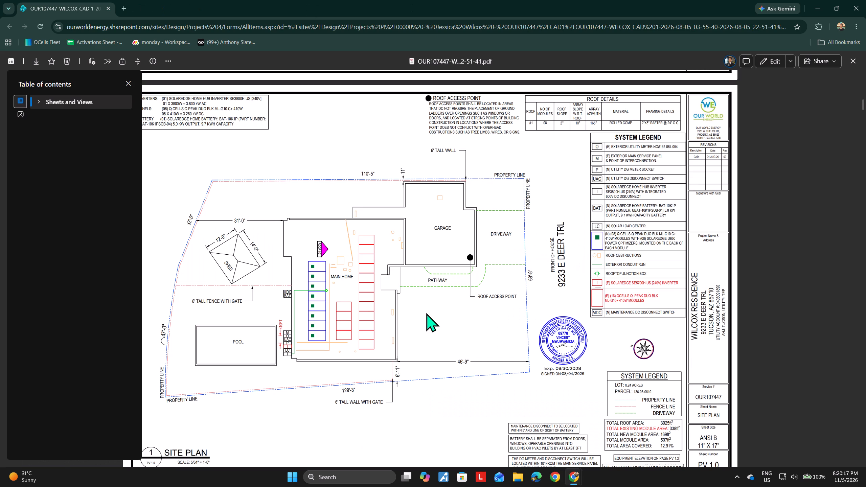
key(alt+Tab)
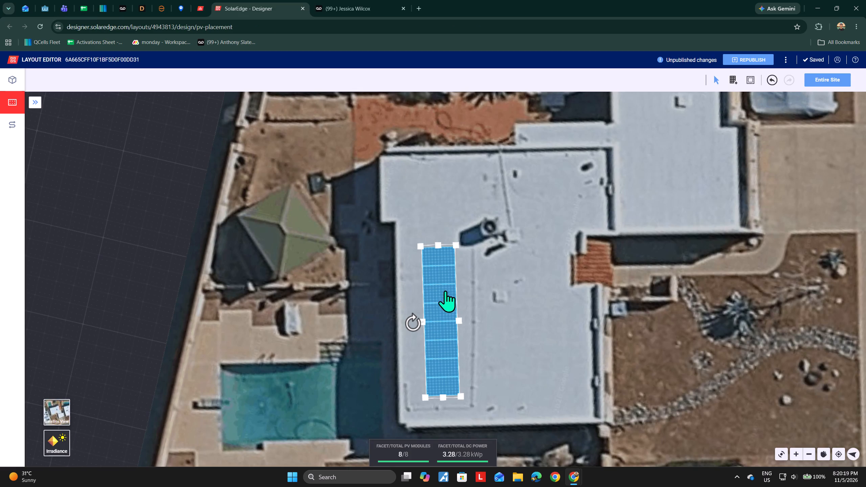
drag(445, 290, 447, 269)
key(alt+Tab)
key(alt+Tab)
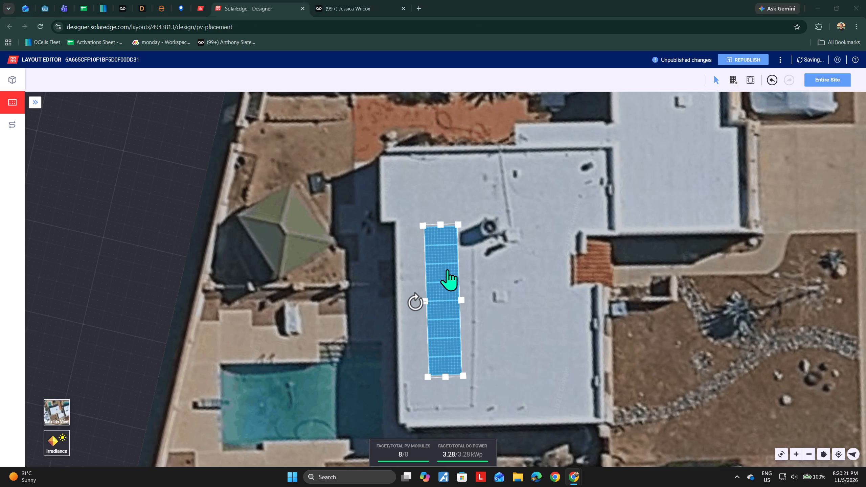
click(447, 269)
key(alt+Tab)
key(alt+Tab)
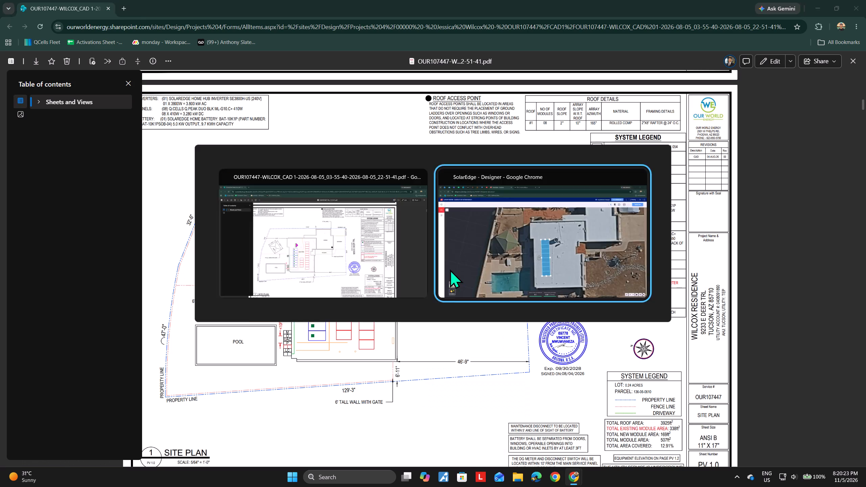
key(alt+Tab)
key(alt+Tab)
key(alt+Tab)
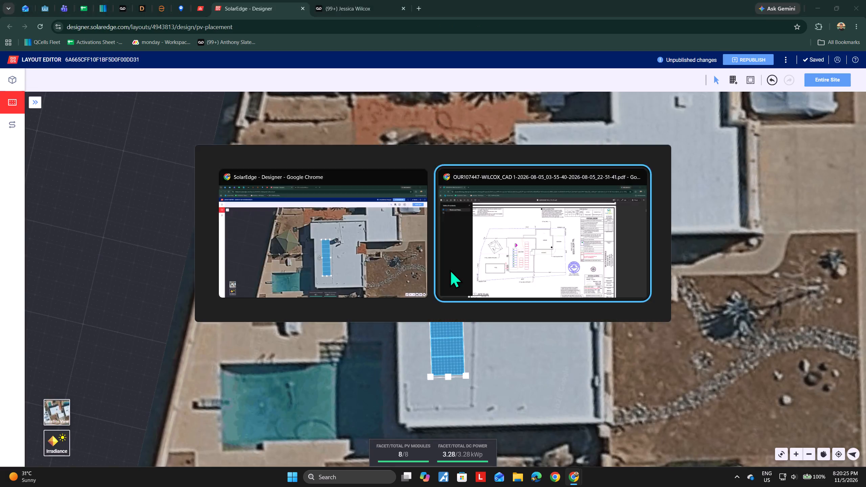
key(alt+Tab)
drag(450, 269, 450, 274)
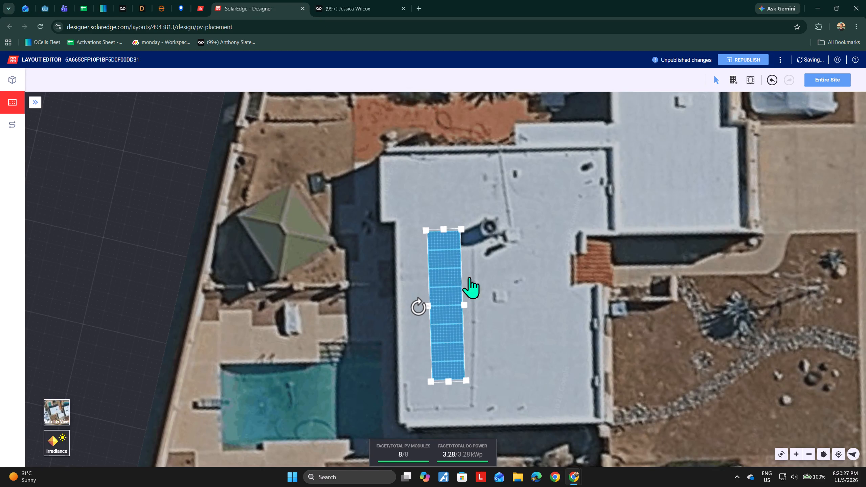
click(546, 280)
Move the SE11400H-US inverter closer to the module array in the stringing design.
click(15, 121)
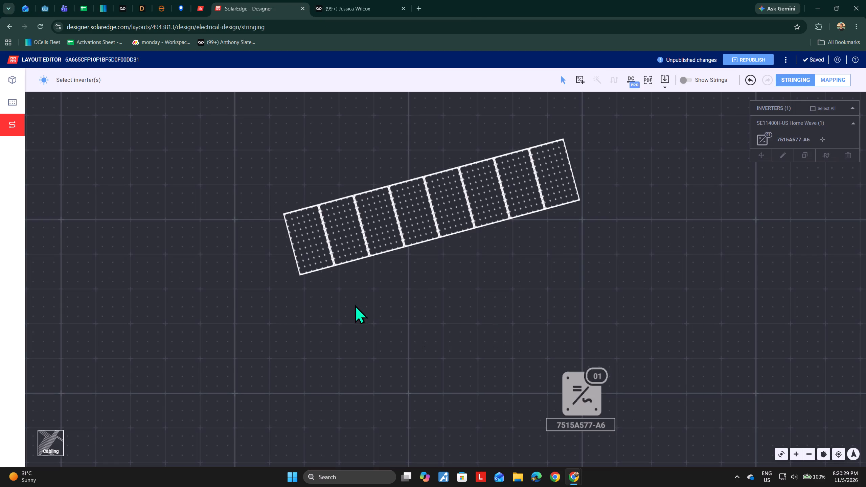
drag(584, 397, 565, 273)
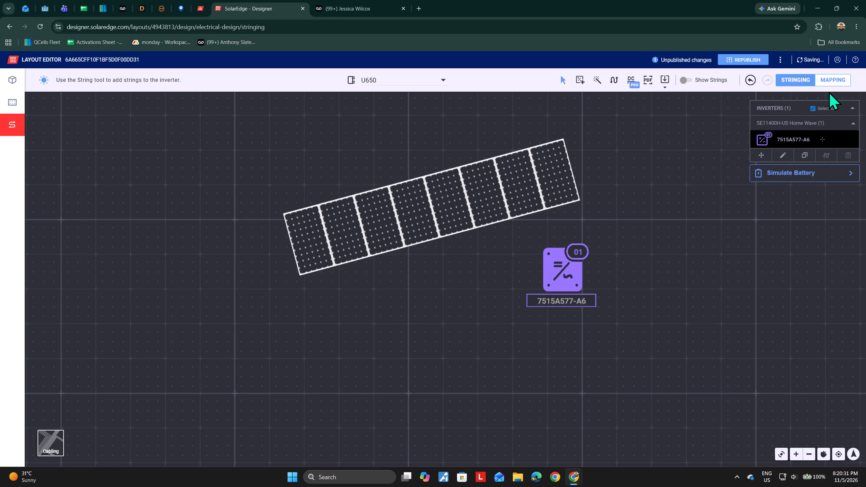
Switch the electrical design to the mapping view and compare the eight-module array with the CAD site plan.
click(830, 82)
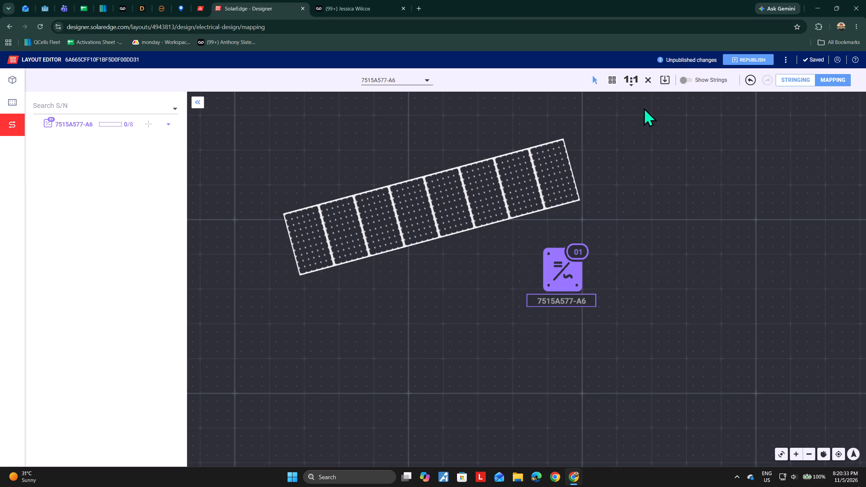
click(316, 230)
key(alt+Tab)
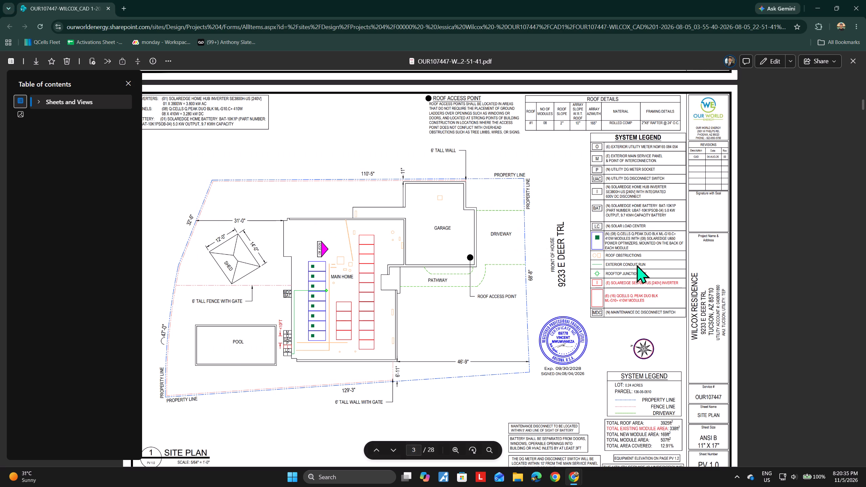
key(alt+Tab)
Copy the customer's OUR number from the Tape record, search Arrivy for it and open the PV Install 2.0 task.
click(373, 0)
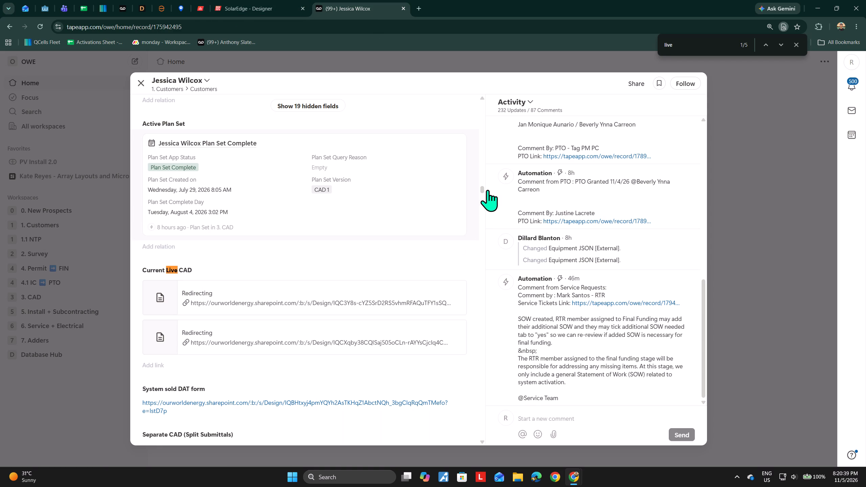
drag(484, 190, 500, 10)
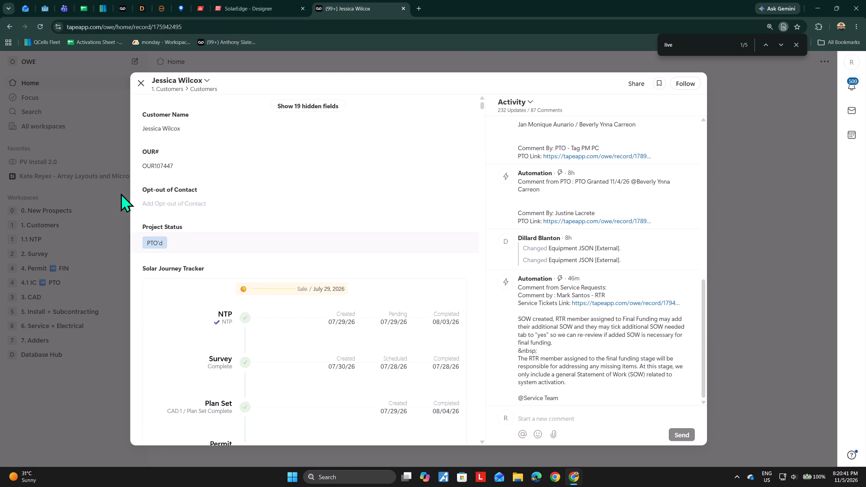
double_click(160, 167)
key(ctrl+c)
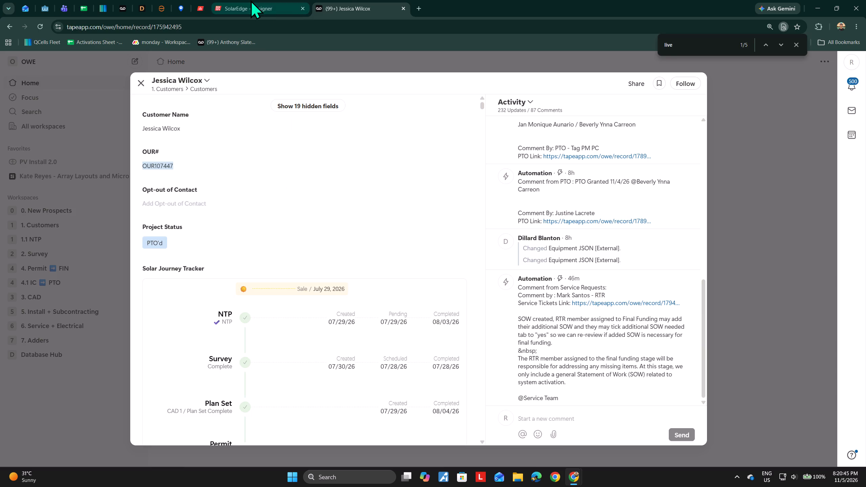
click(251, 0)
click(201, 3)
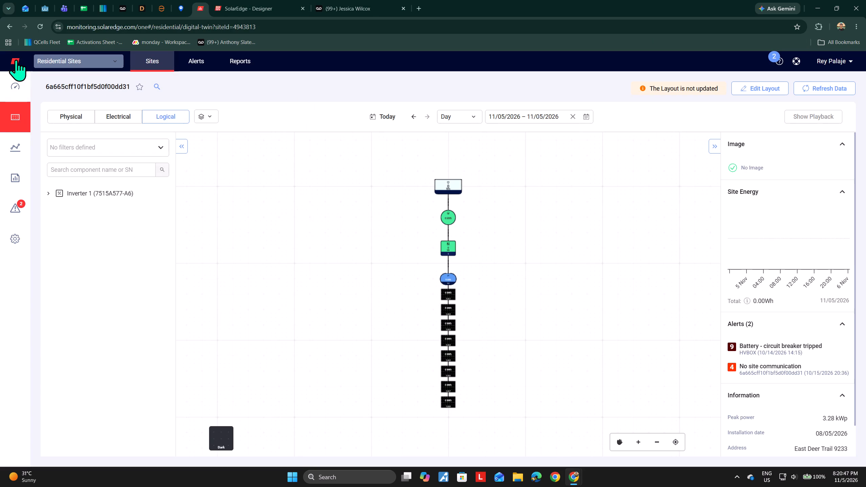
drag(179, 2, 184, 3)
double_click(394, 66)
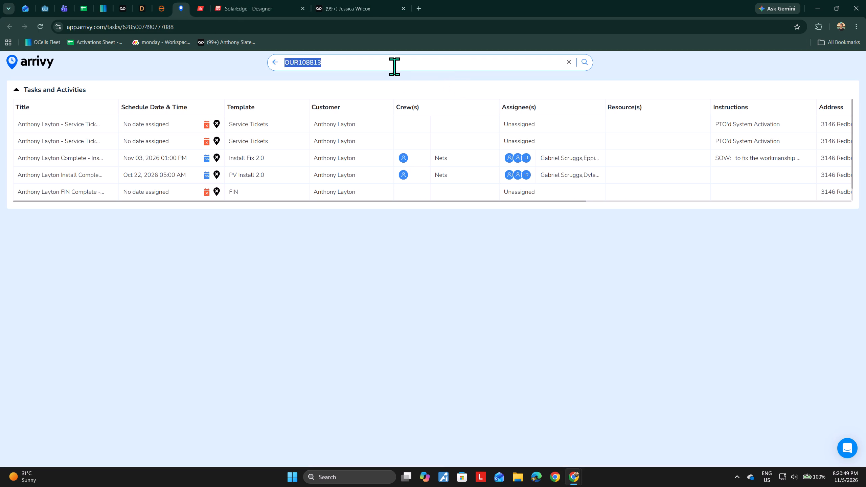
key(ctrl+v)
key(Return)
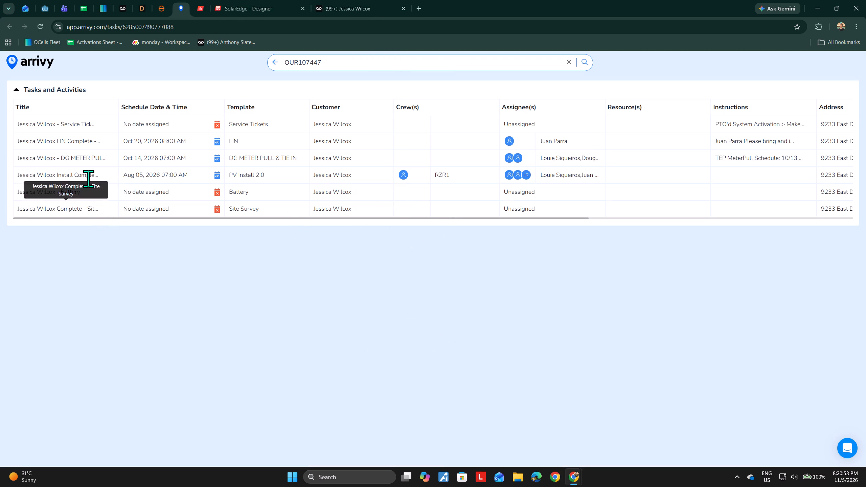
click(86, 171)
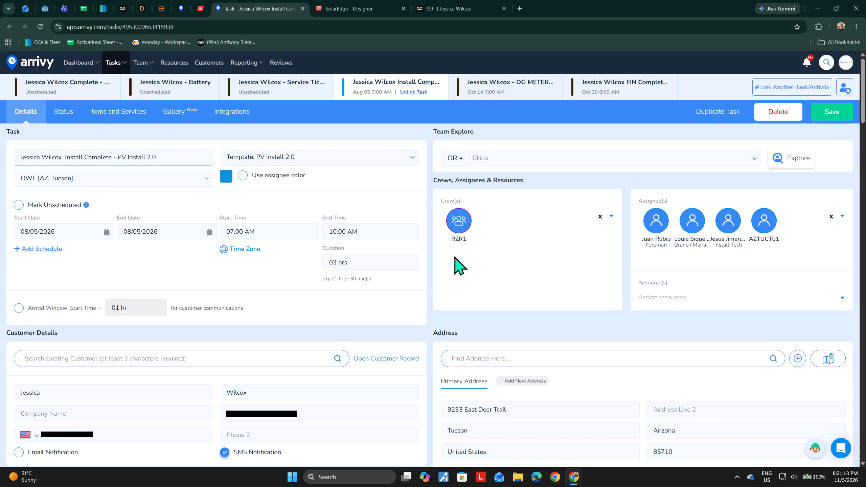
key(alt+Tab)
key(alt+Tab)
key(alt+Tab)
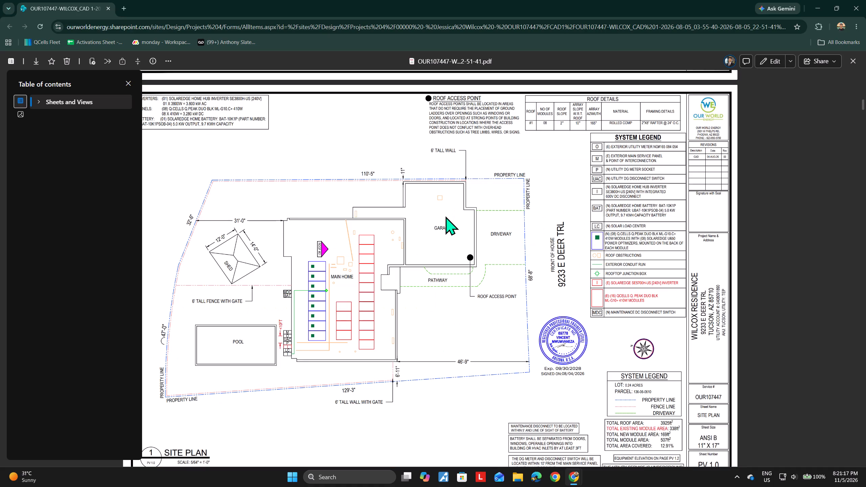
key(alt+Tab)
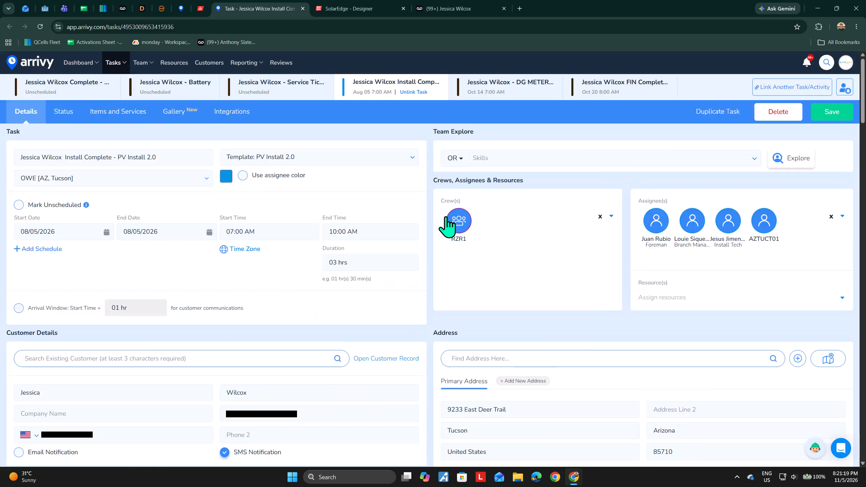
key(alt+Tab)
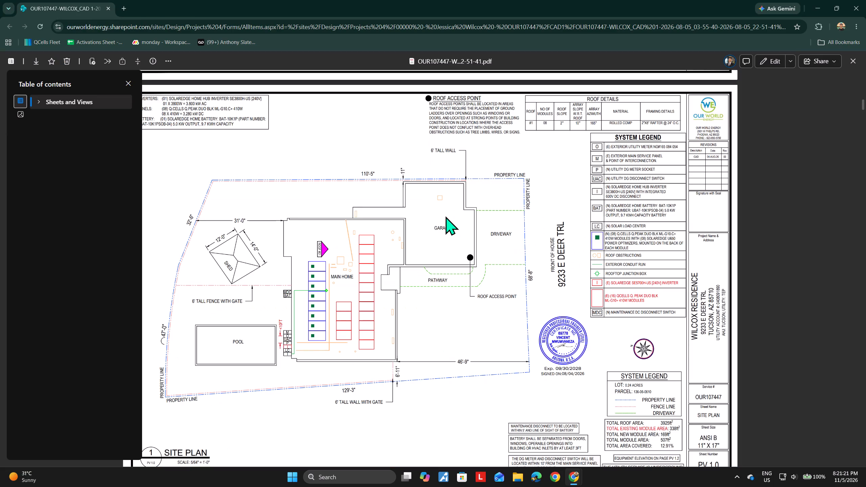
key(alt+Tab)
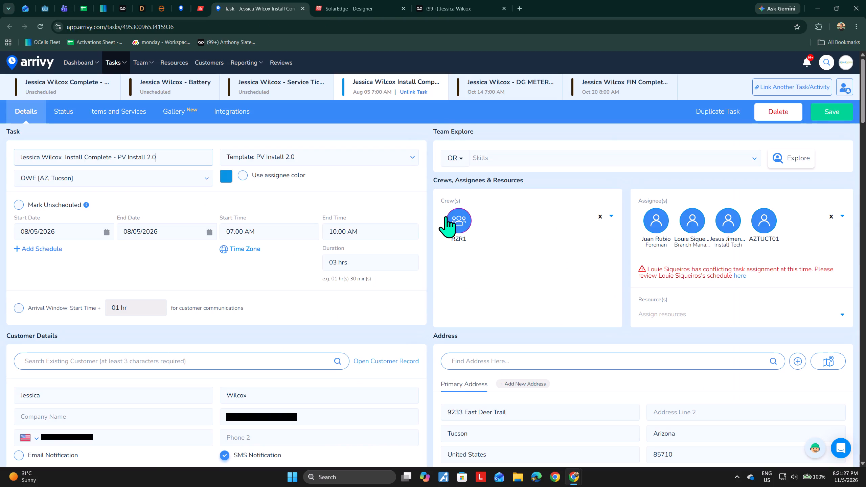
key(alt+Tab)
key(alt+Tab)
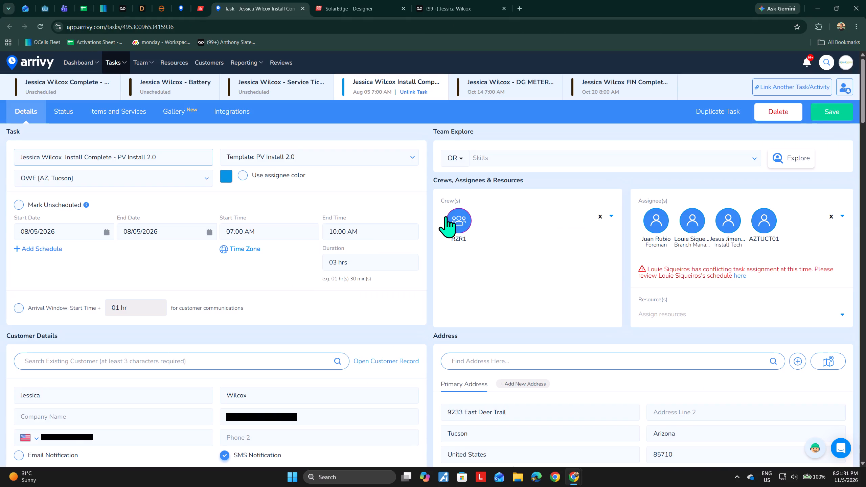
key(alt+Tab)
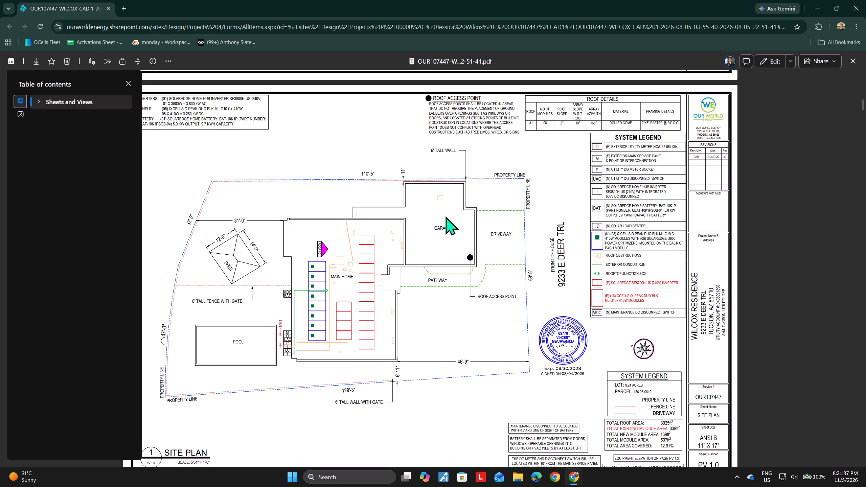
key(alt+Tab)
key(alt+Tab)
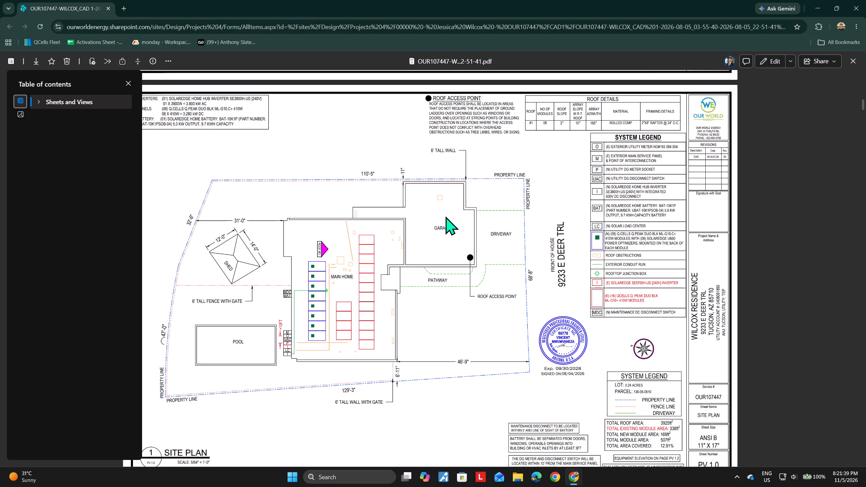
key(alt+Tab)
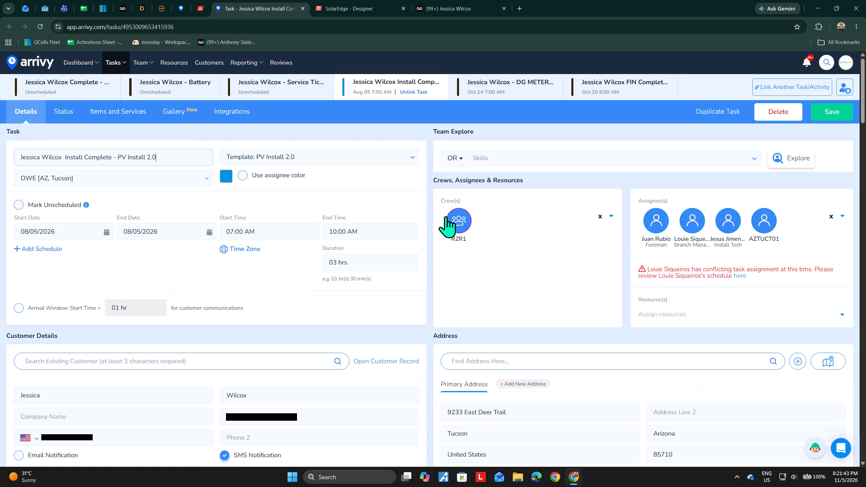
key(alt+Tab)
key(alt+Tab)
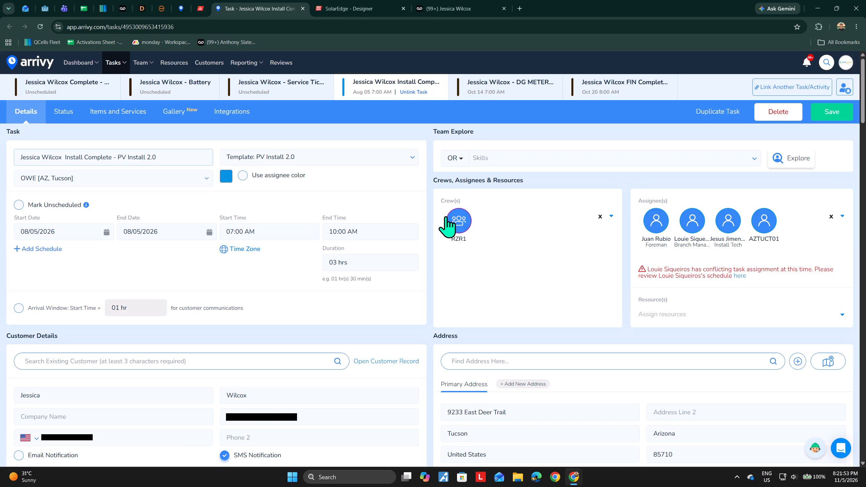
From the install task's status page, open the ALL LENDERS 2.0 PV TOP RTR checklist at the Penetrations/Mounts, Inverter/MCI/Optimizer section.
click(72, 117)
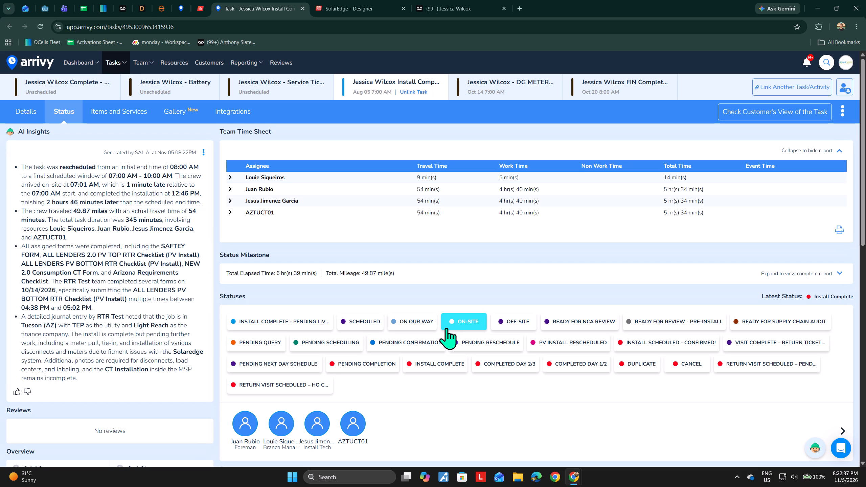
scroll(413, 287, down, 3)
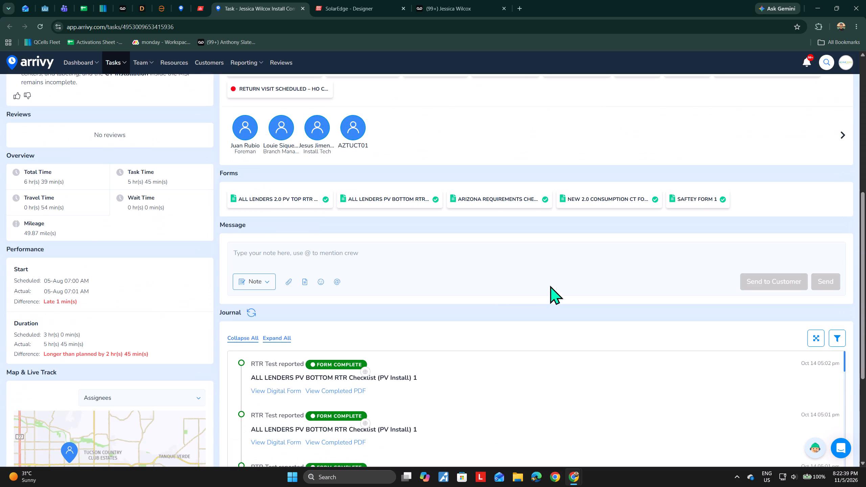
click(268, 204)
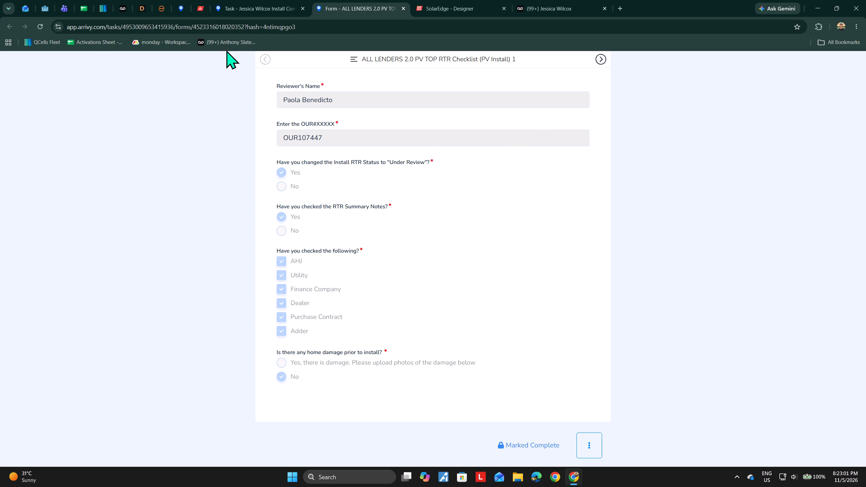
click(413, 59)
click(417, 121)
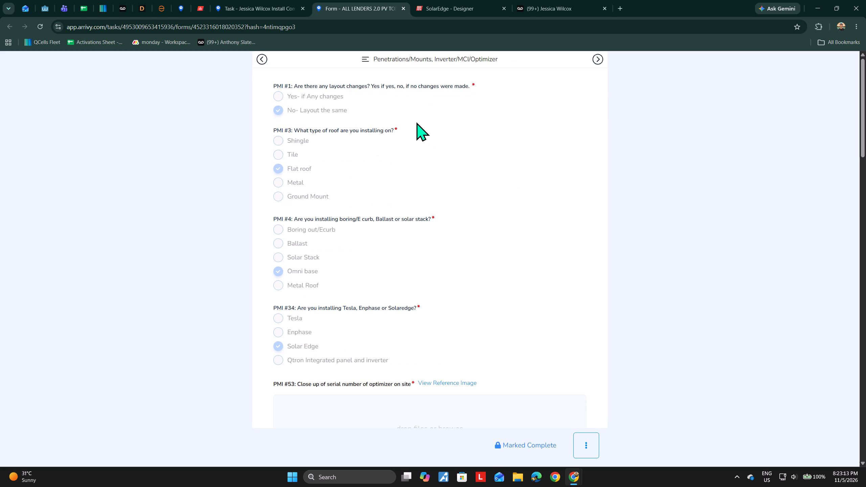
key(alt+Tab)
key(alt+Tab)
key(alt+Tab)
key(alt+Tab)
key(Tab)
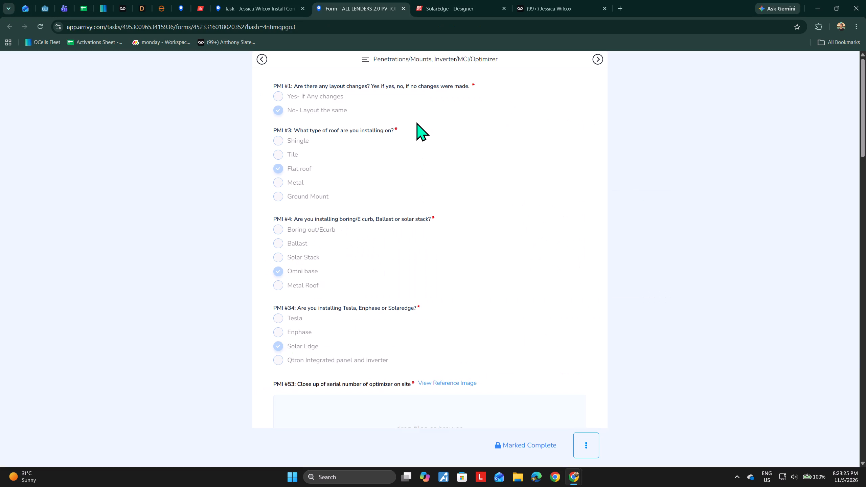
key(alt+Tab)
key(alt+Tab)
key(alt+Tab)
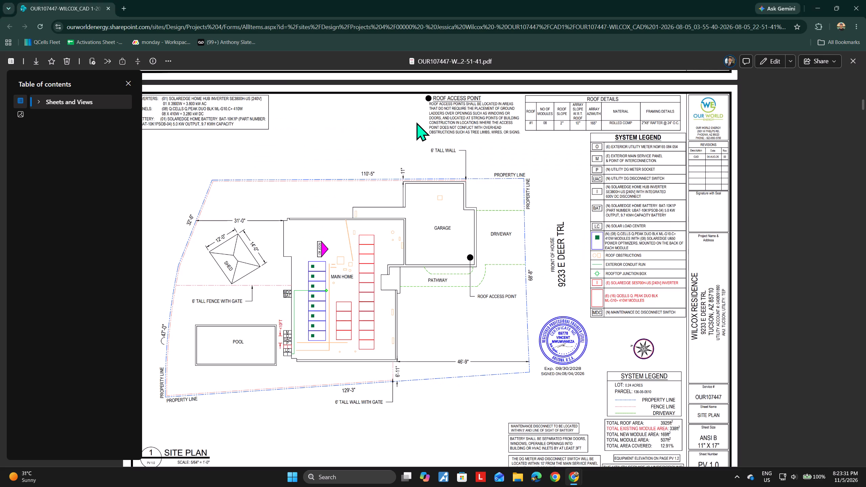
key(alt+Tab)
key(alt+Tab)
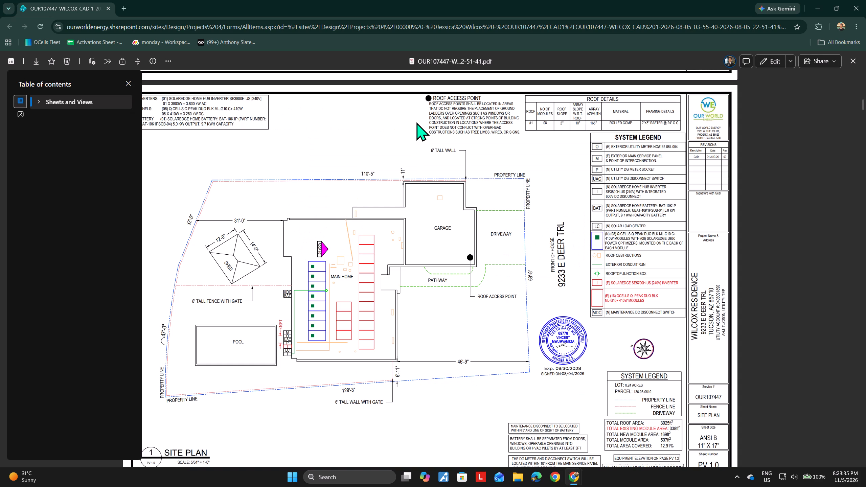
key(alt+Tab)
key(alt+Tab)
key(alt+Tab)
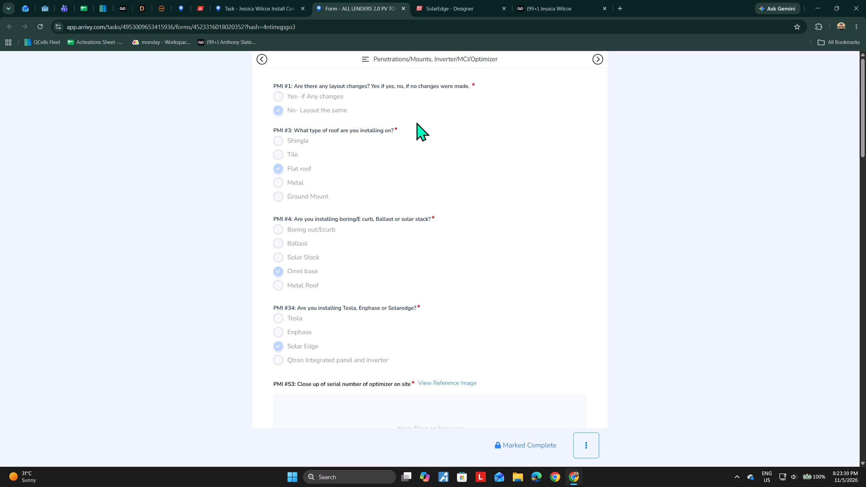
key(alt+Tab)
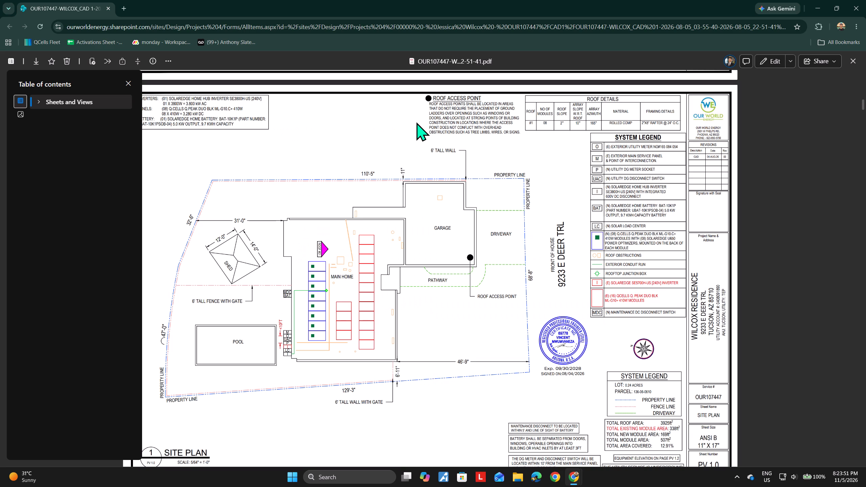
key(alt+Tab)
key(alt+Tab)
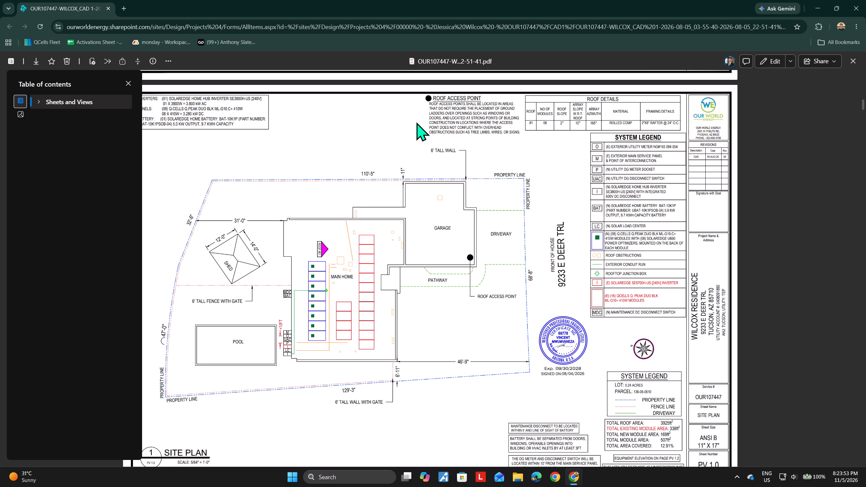
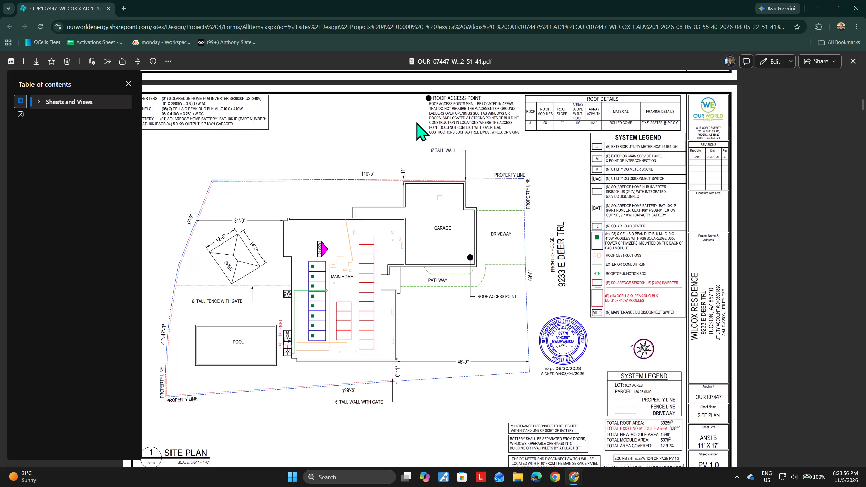
Compare the CAD site plan's eight-module array with the SolarEdge module placement over the satellite image and its placement settings.
key(alt+Tab)
key(alt+Tab)
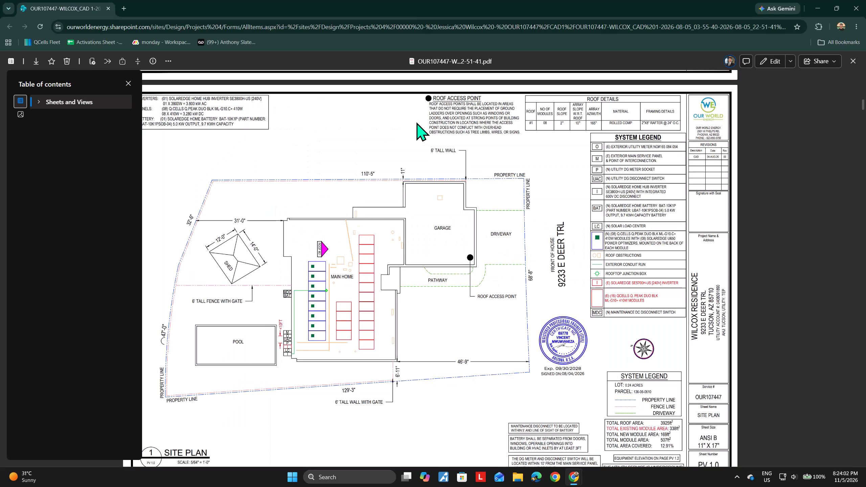
key(alt+Tab)
key(alt+Tab)
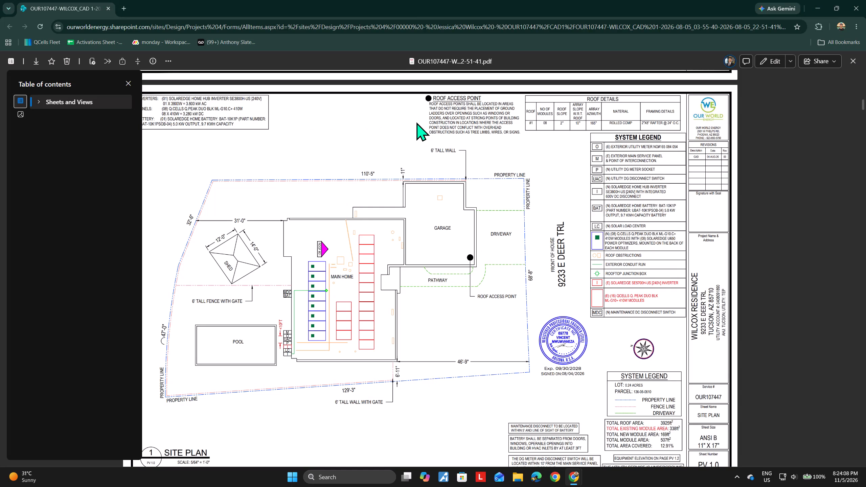
key(alt+Tab)
key(alt+Tab)
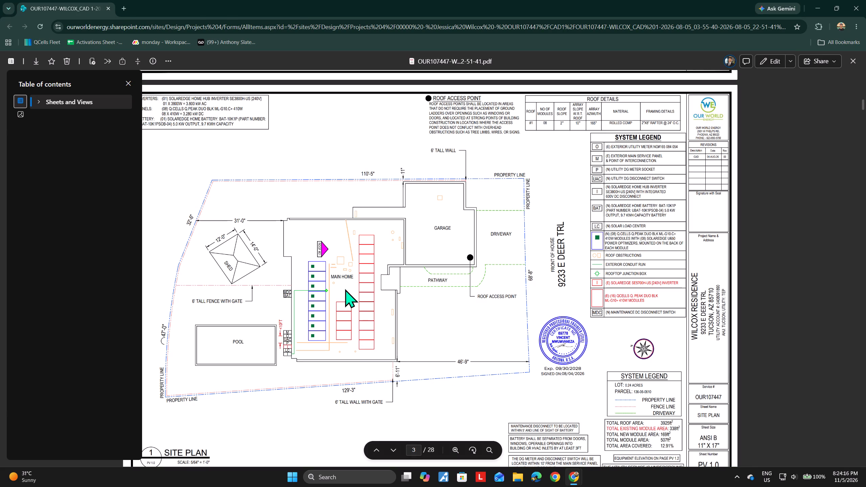
key(alt+Tab)
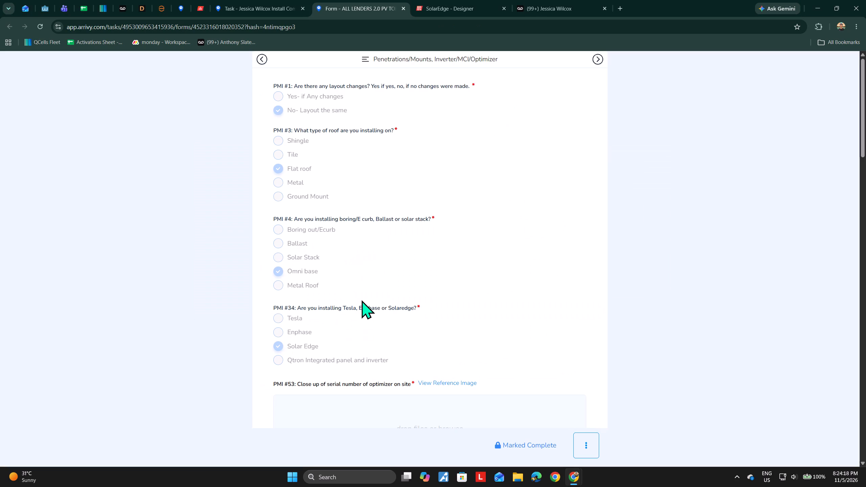
click(442, 0)
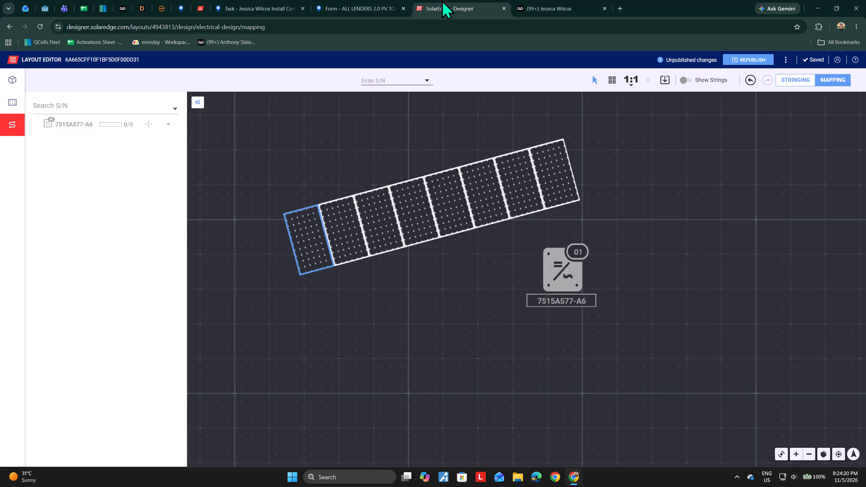
click(9, 98)
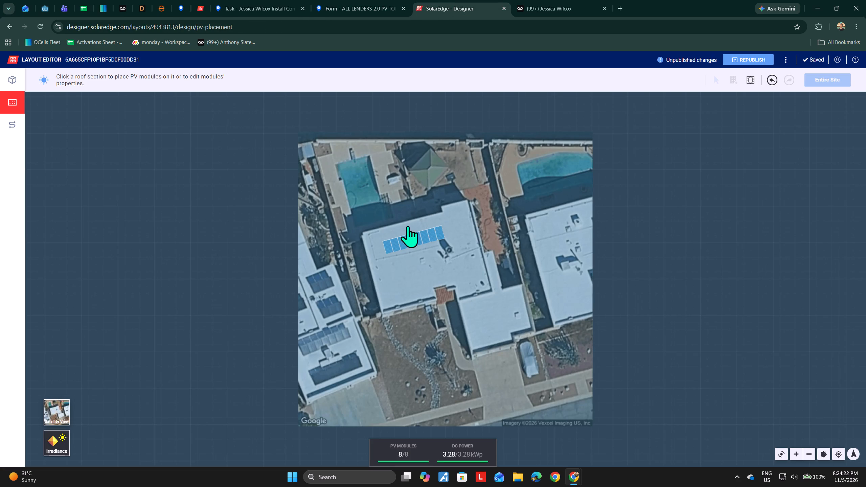
drag(326, 213, 541, 296)
click(352, 252)
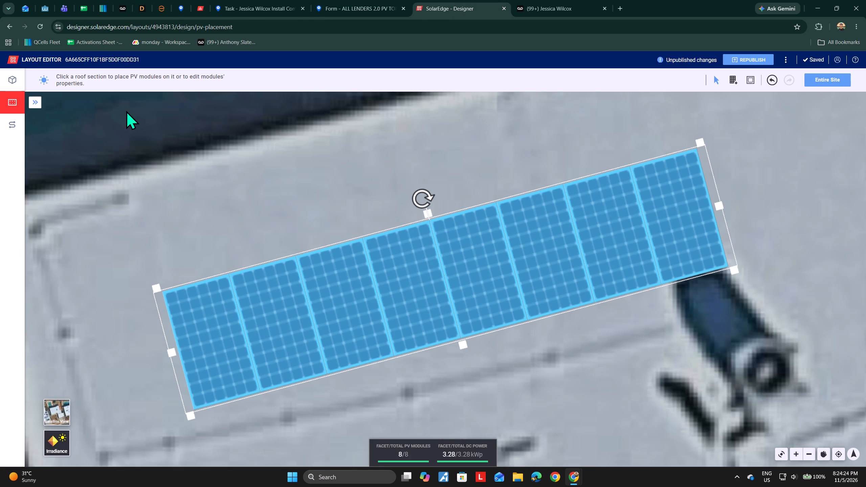
click(42, 101)
click(200, 306)
click(37, 106)
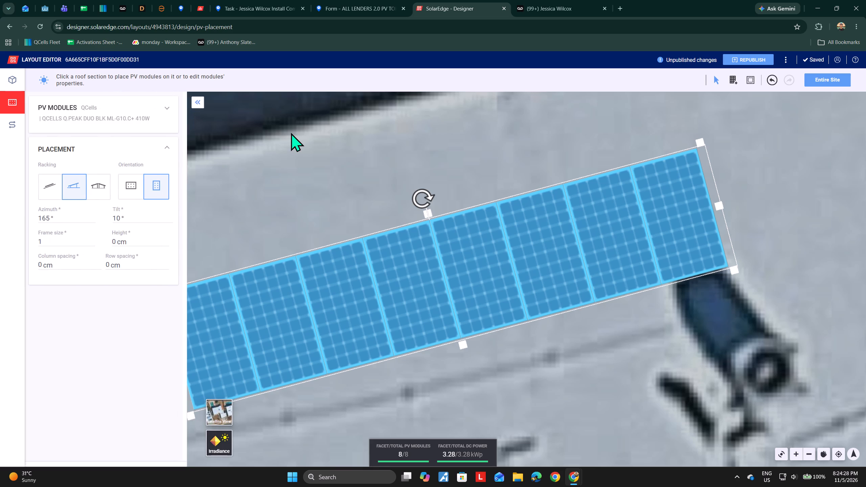
click(291, 133)
click(14, 127)
key(alt+Tab)
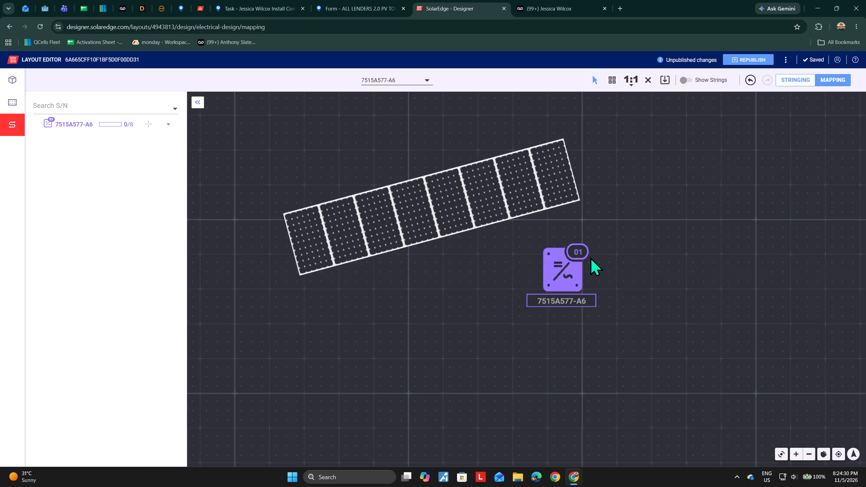
key(alt+Tab)
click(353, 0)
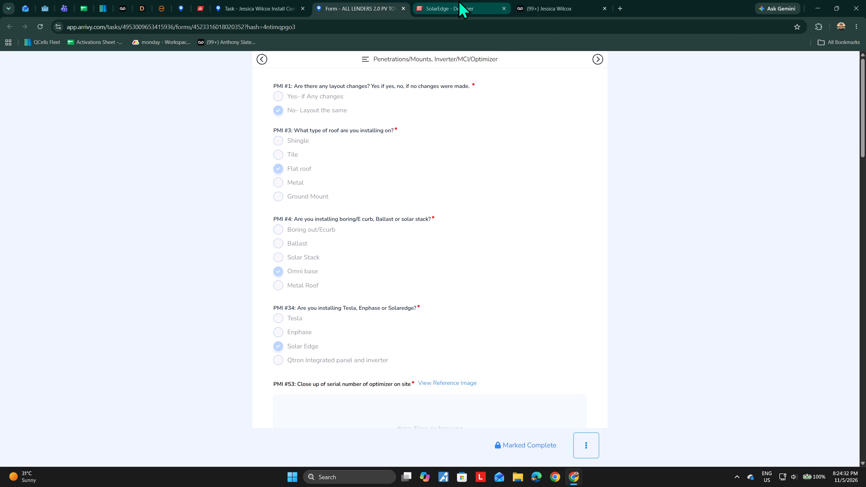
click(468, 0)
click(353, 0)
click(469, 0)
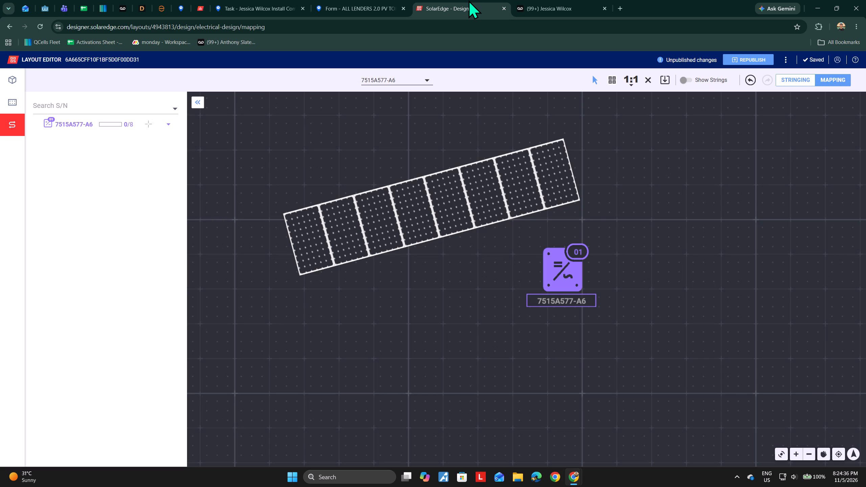
Find the PMI #55 optimizer map photo in the checklist's Penetrations/Mounts, Inverter/MCI/Optimizer section and enlarge the serials at its +1 end.
click(382, 0)
click(404, 59)
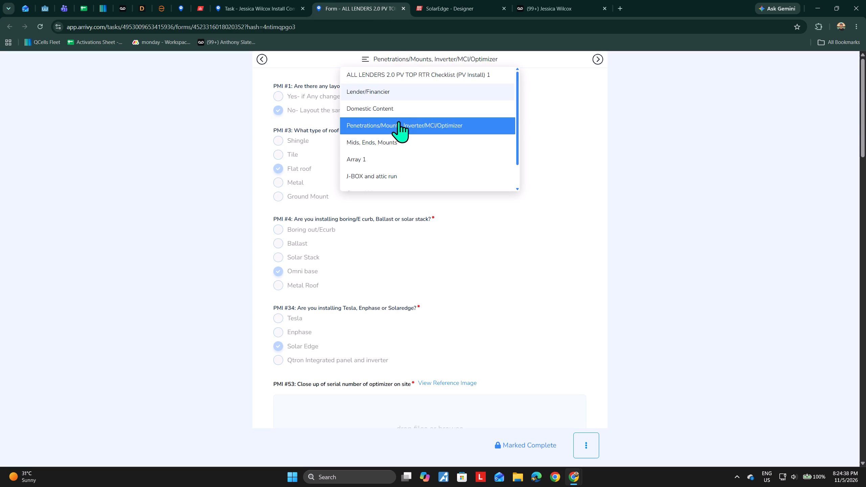
click(396, 126)
scroll(363, 244, down, 6)
scroll(469, 229, down, 4)
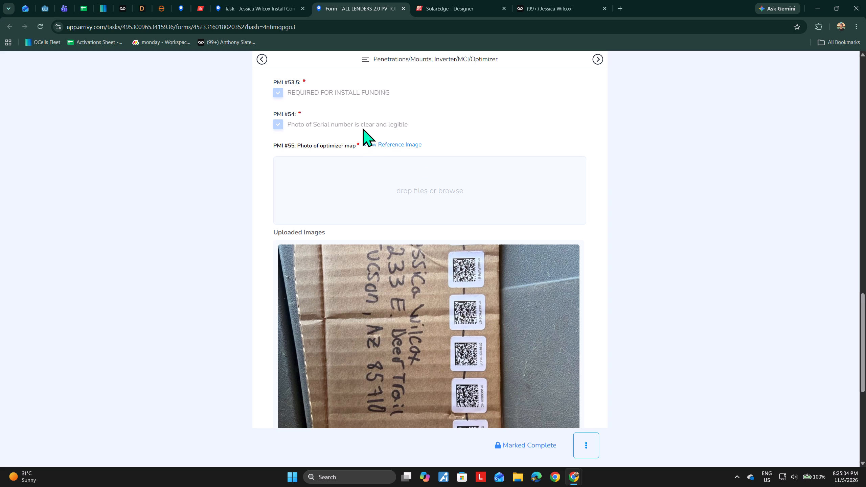
key(alt+Tab)
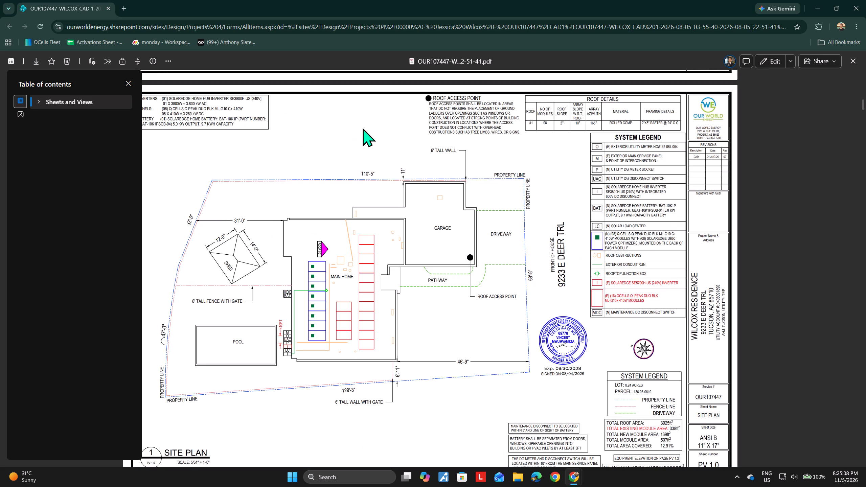
key(alt+Tab)
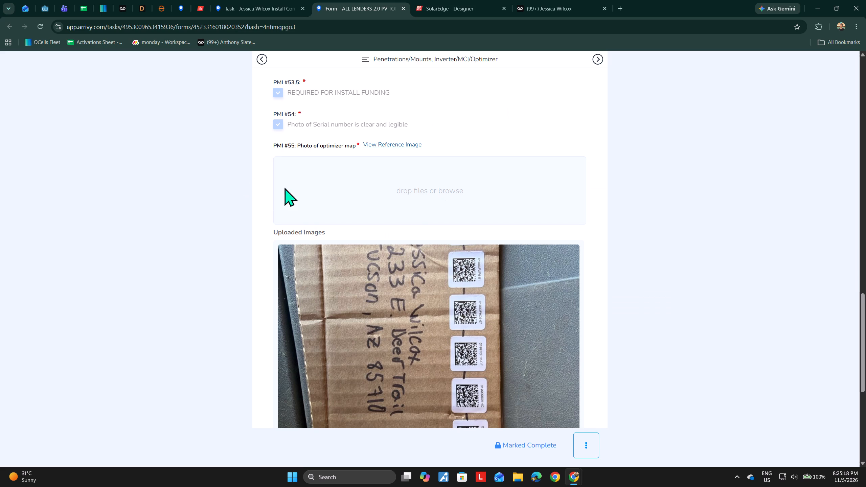
scroll(438, 300, down, 2)
click(412, 208)
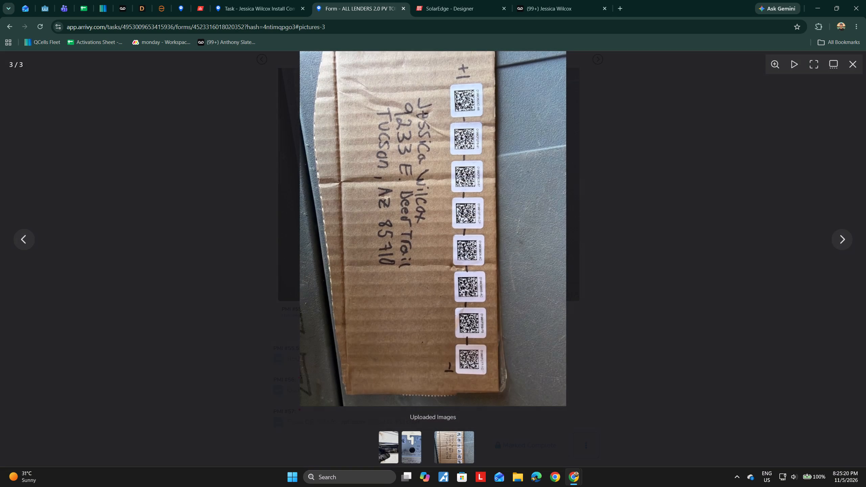
click(489, 101)
scroll(541, 201, up, 2)
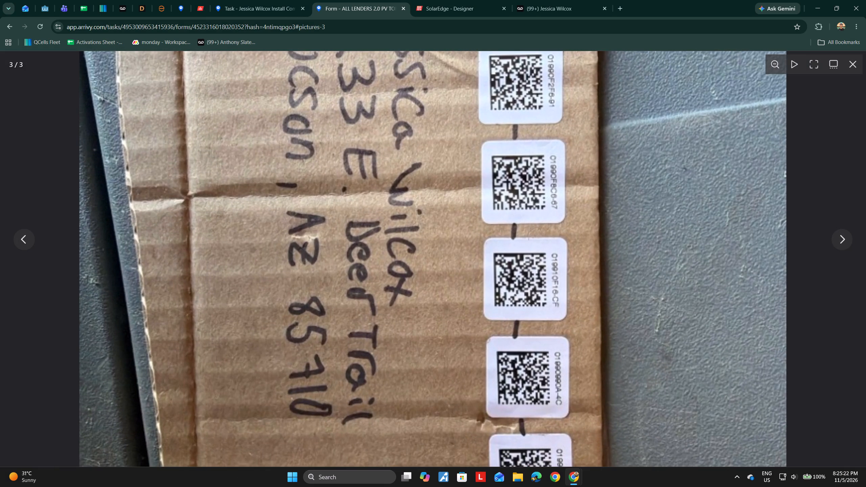
drag(530, 129, 431, 295)
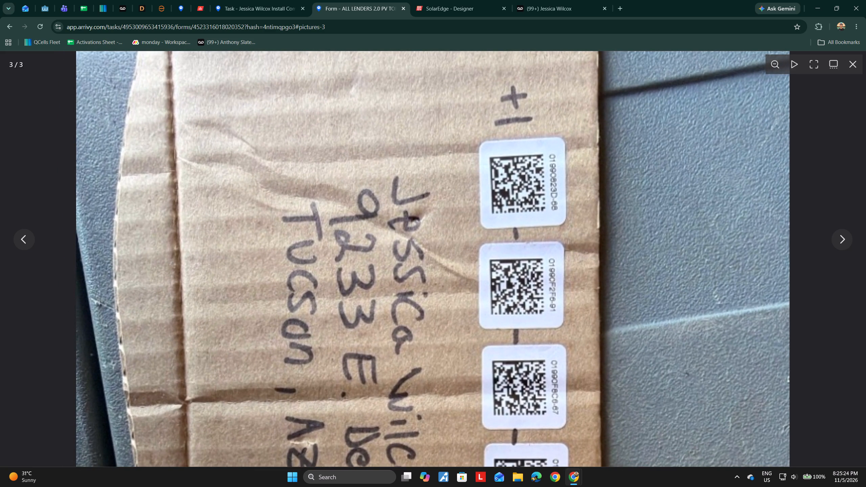
Map optimizers 1990823D-68 and 1990F2F6-91 to the first two modules, starting from the array's lower-left end.
click(430, 0)
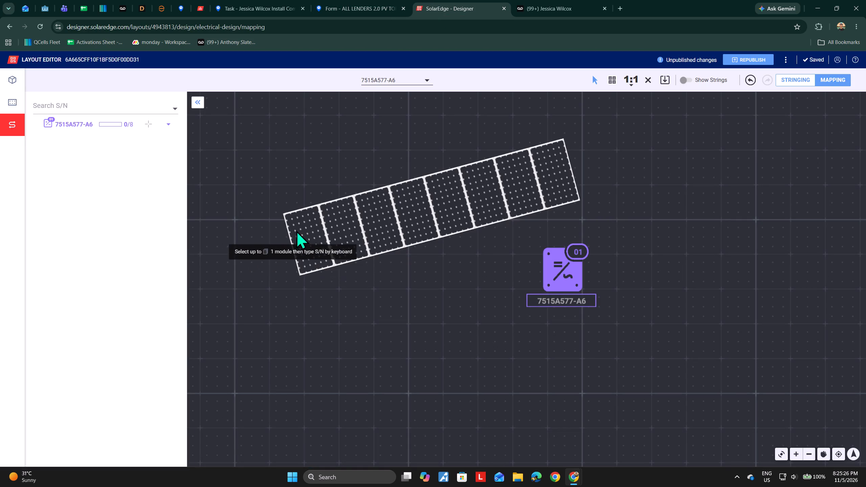
drag(330, 0, 334, 0)
click(472, 0)
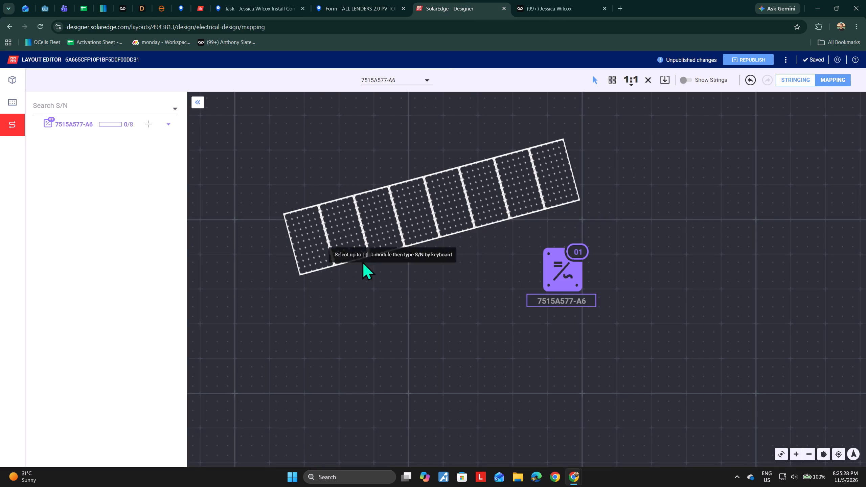
click(312, 243)
click(165, 124)
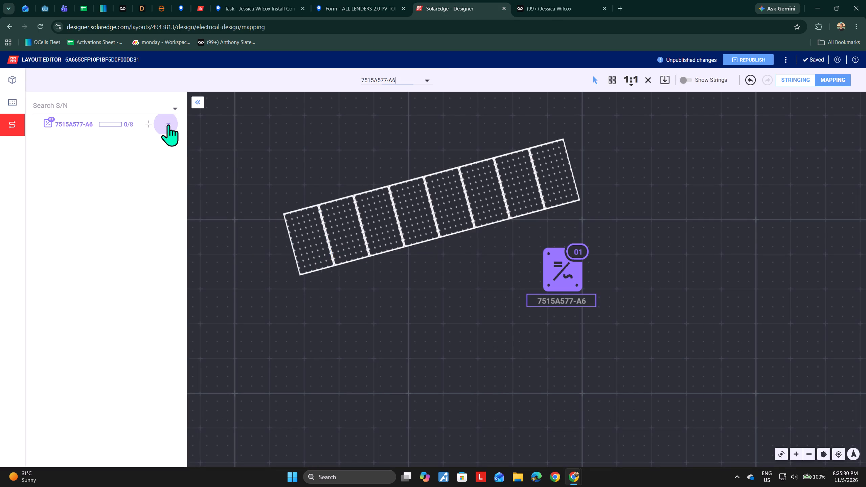
click(311, 246)
click(87, 139)
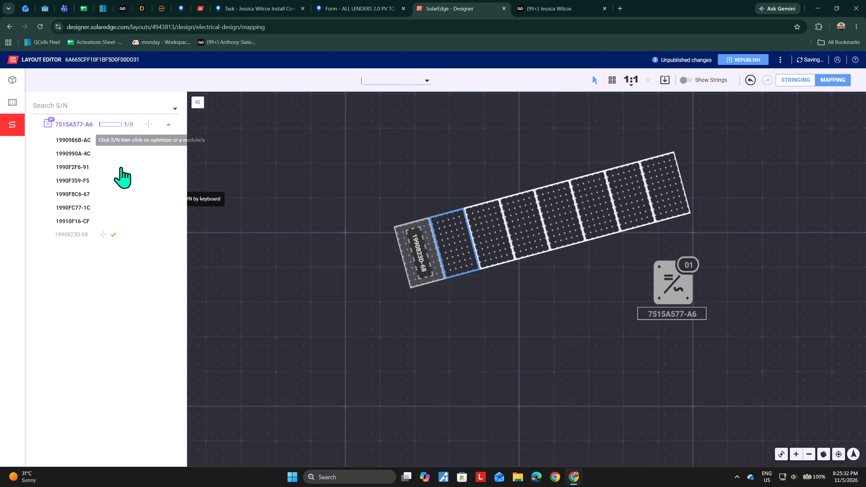
click(83, 162)
Read the following serials in the optimizer map photo and assign 1990F8C6-67 and 19910F16-CF to the third and fourth modules.
click(378, 2)
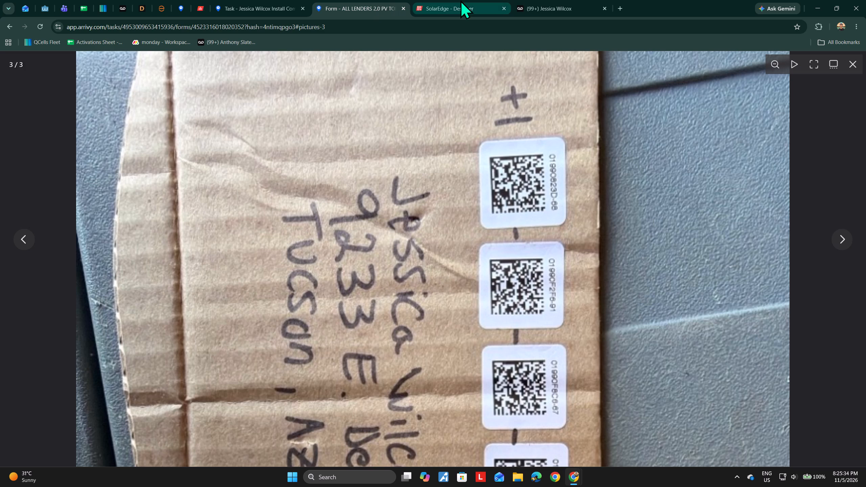
drag(500, 350, 464, 229)
drag(497, 360, 463, 266)
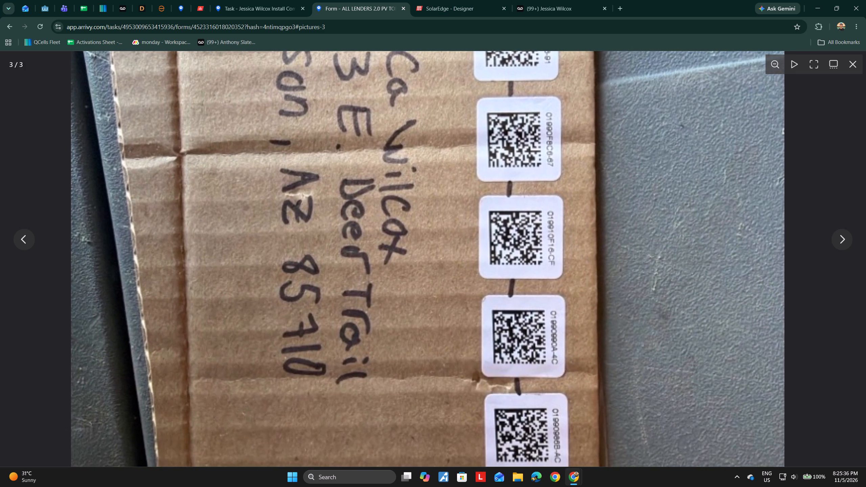
click(462, 0)
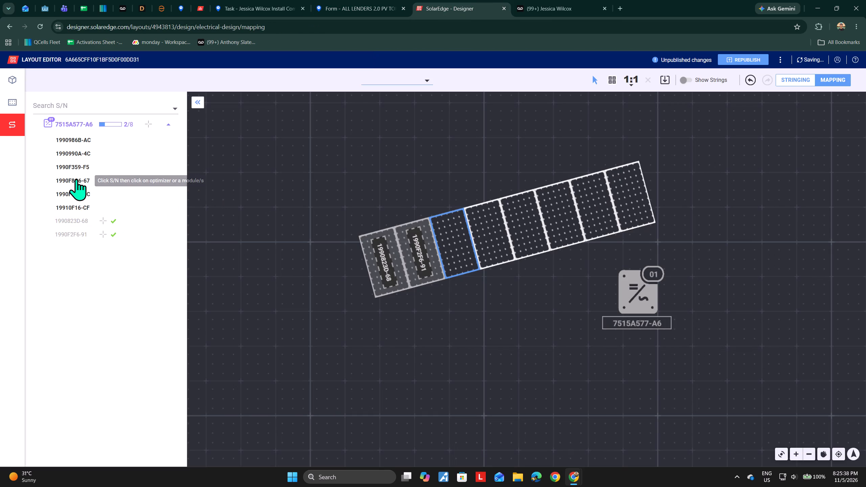
click(76, 179)
click(84, 194)
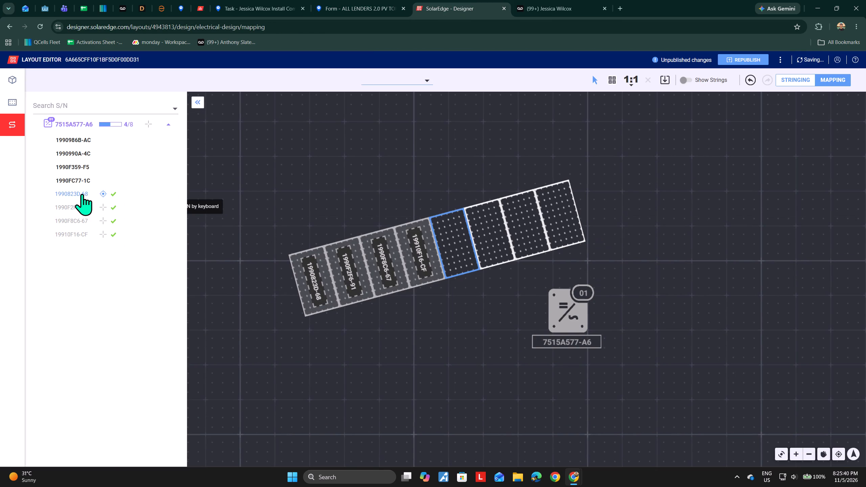
Check the next stickers in the optimizer map photo and assign 1990990A-4C and 1990986B-AC to the fifth and sixth modules.
click(367, 0)
drag(512, 412, 512, 409)
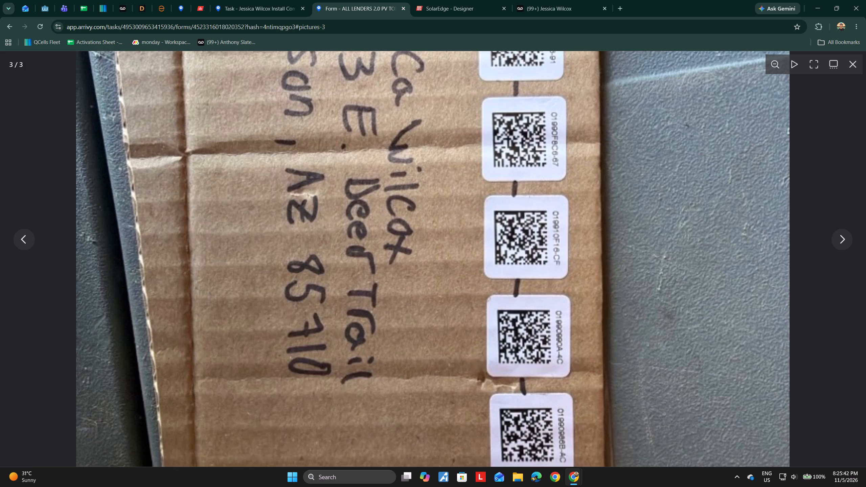
drag(512, 409, 501, 294)
click(455, 0)
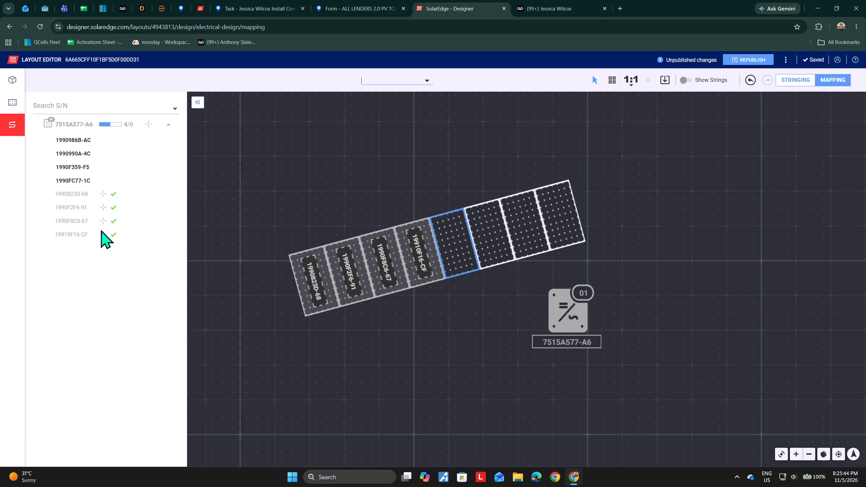
click(87, 149)
click(79, 136)
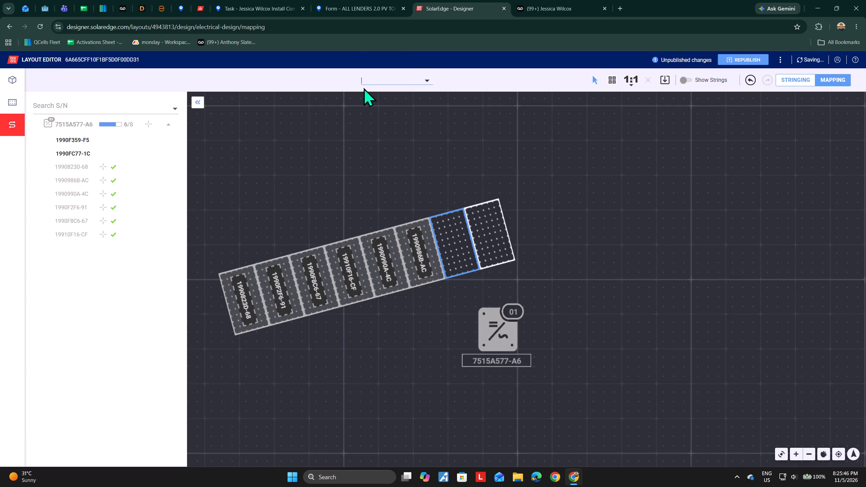
Check the -1 end of the optimizer map photo and assign 1990F359-F5 and 1990FC77-1C to the last two modules.
drag(370, 0, 391, 0)
drag(422, 303, 393, 156)
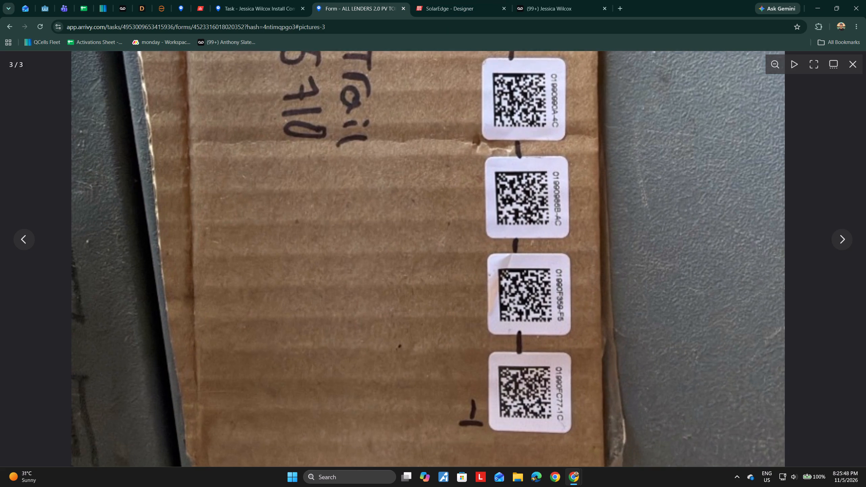
click(270, 1)
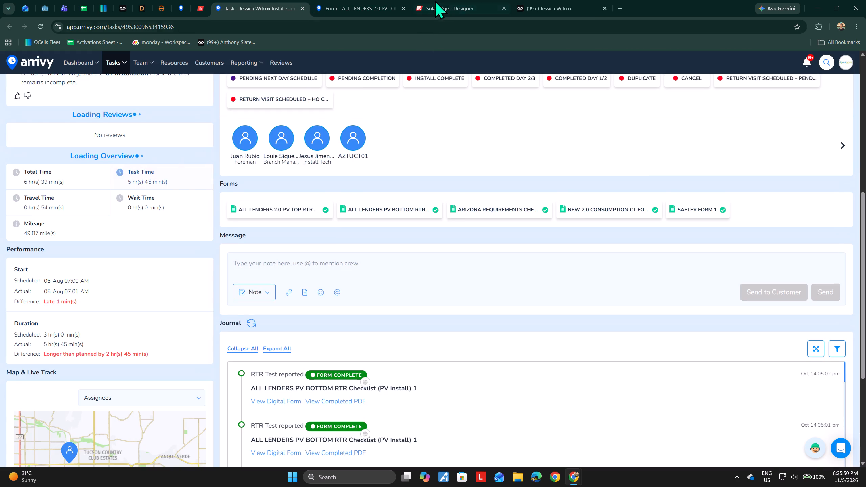
click(446, 0)
double_click(68, 139)
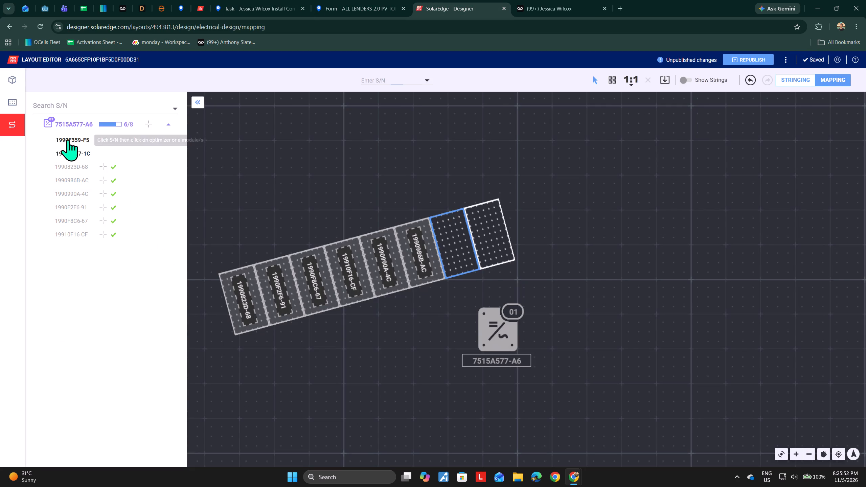
scroll(799, 313, down, 1)
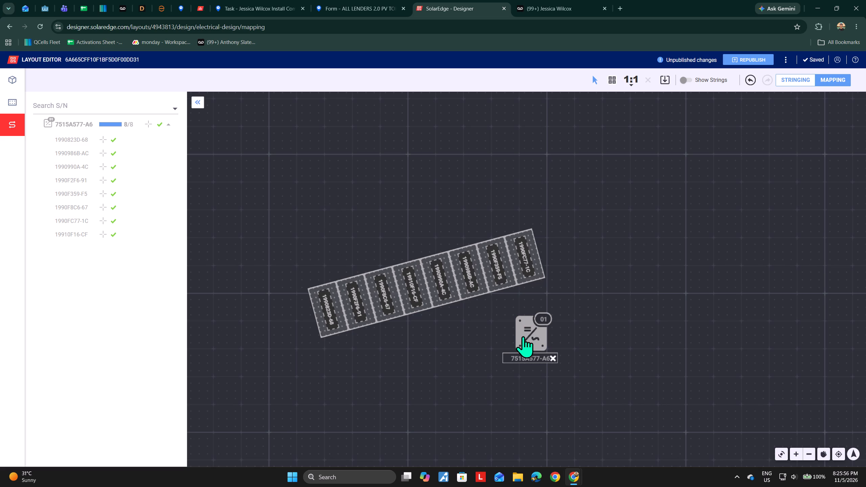
In the stringing view, connect all eight modules in one string to inverter 7515A577-A6, starting from the array's lower-left end.
click(801, 74)
drag(801, 74, 798, 78)
click(798, 79)
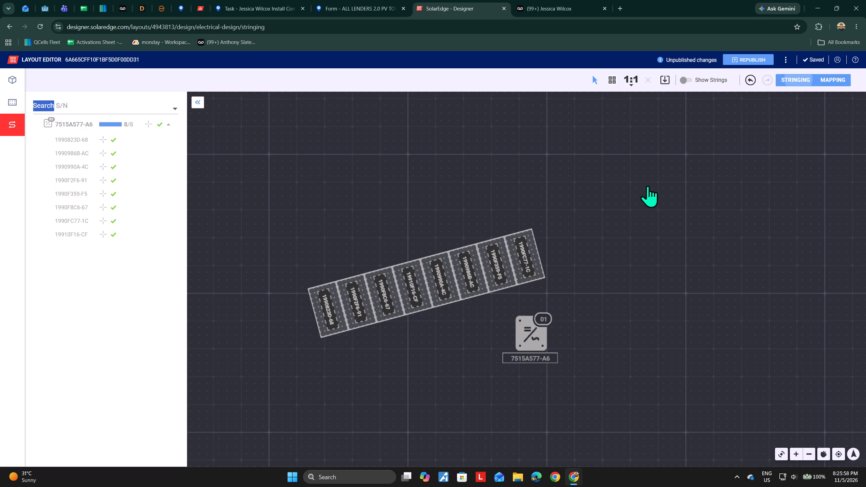
click(533, 325)
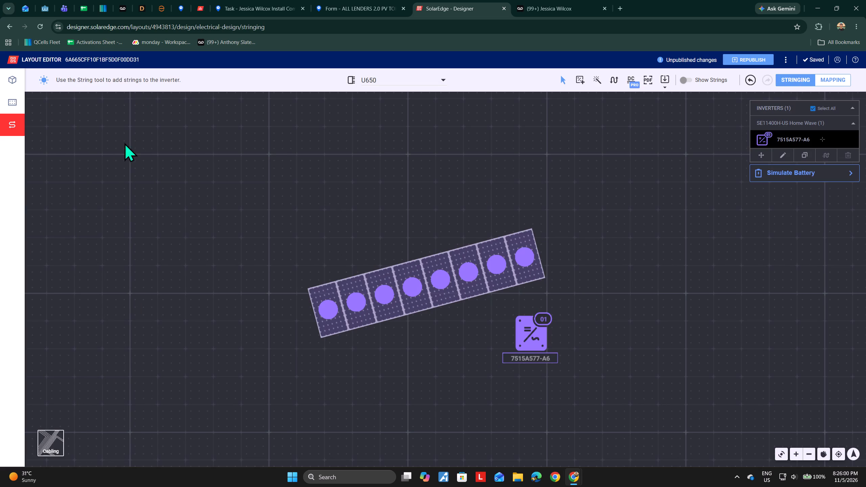
drag(613, 77, 603, 83)
click(614, 81)
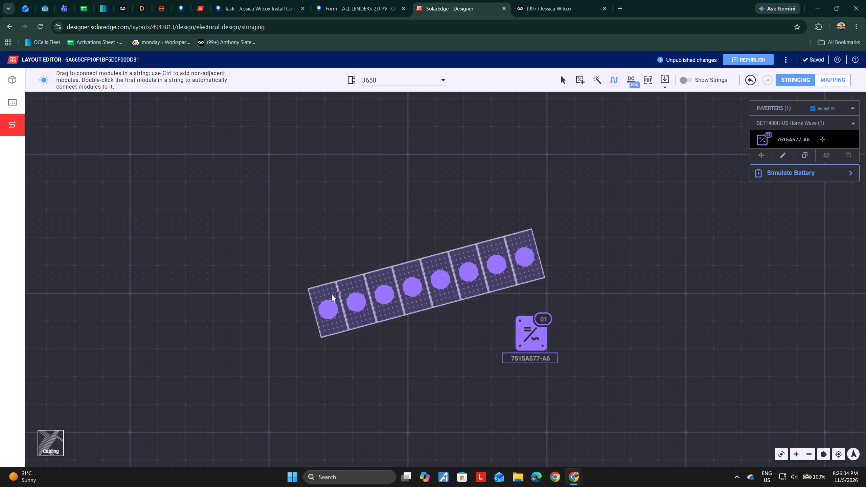
drag(327, 308, 541, 265)
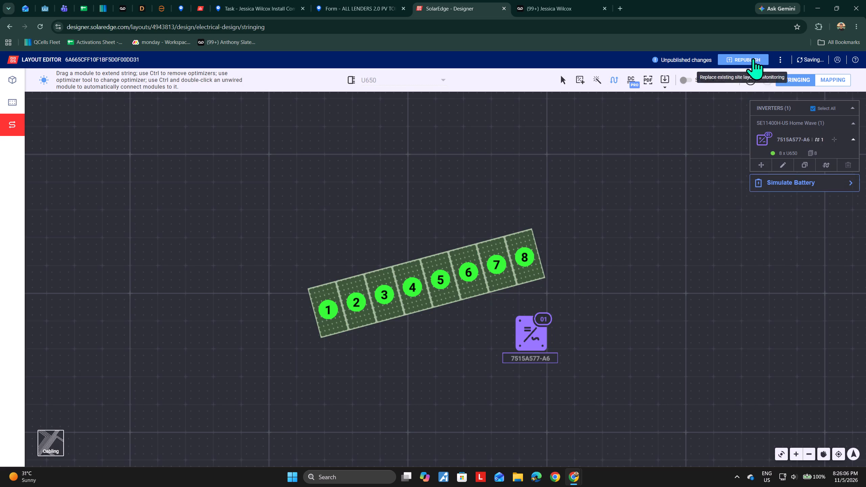
Republish the finished layout to Monitoring, replacing the existing site layout.
click(753, 58)
click(460, 335)
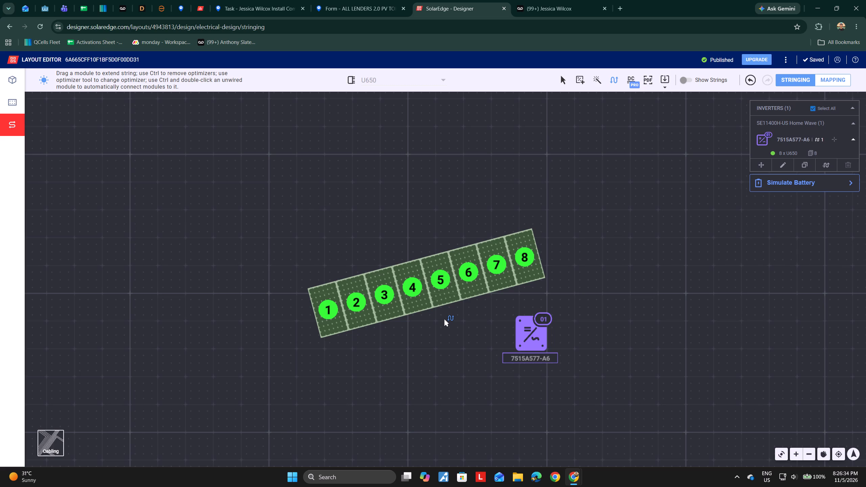
Compare the published eight-module layout with the array shown on the CAD site plan.
key(alt+Tab)
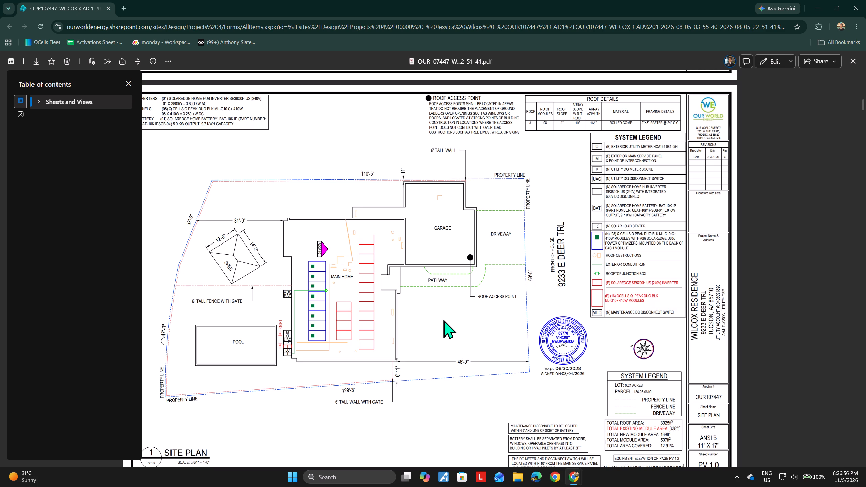
key(alt+Tab)
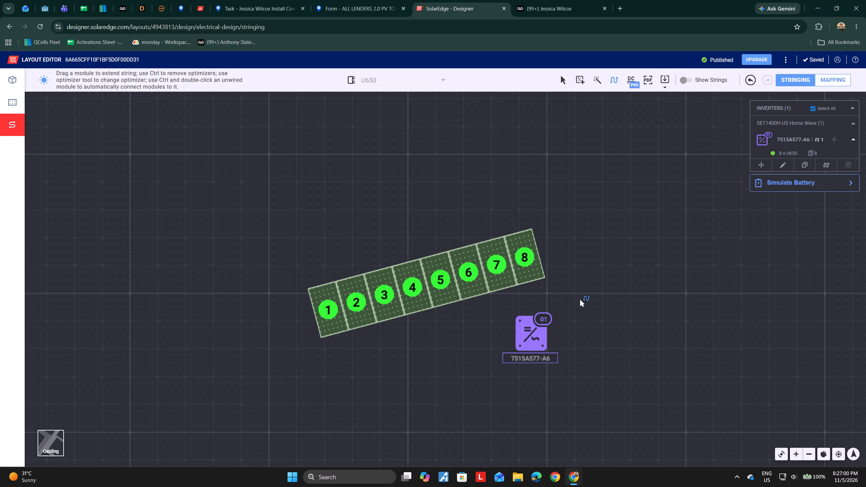
key(shift+super+s)
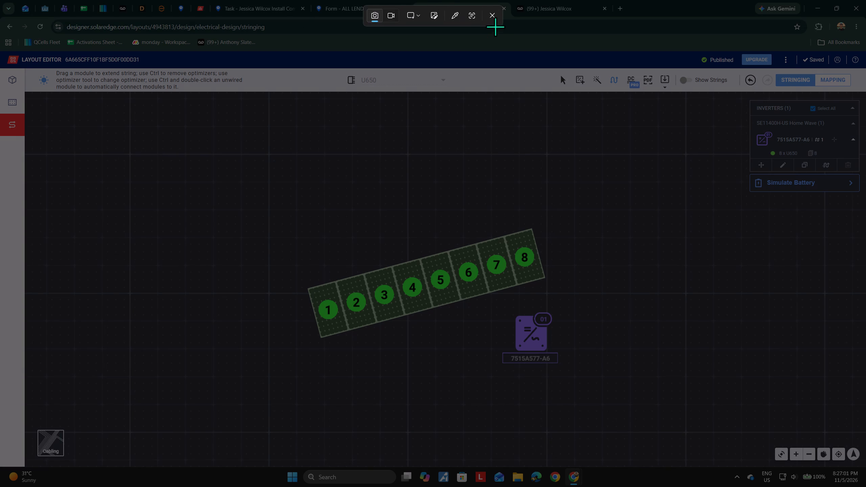
click(495, 17)
Close the customer's Arrivy form with the optimizer map photo and the related Arrivy install task.
click(370, 0)
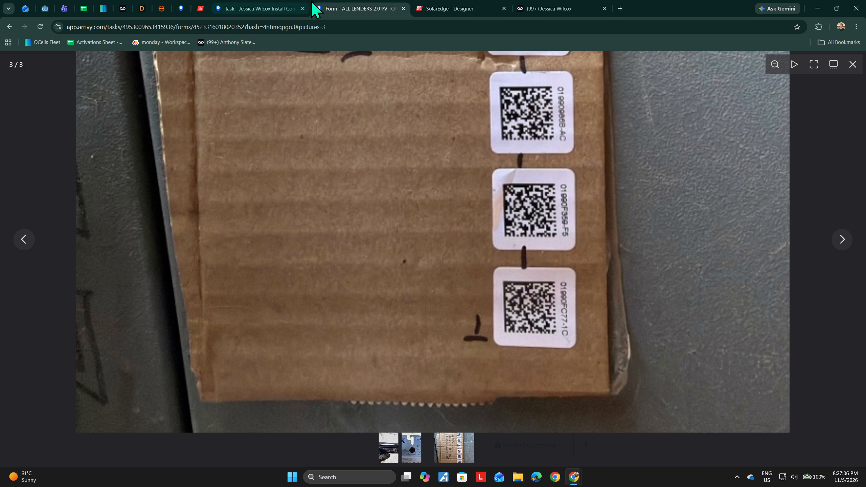
click(406, 9)
click(278, 0)
drag(302, 9, 296, 7)
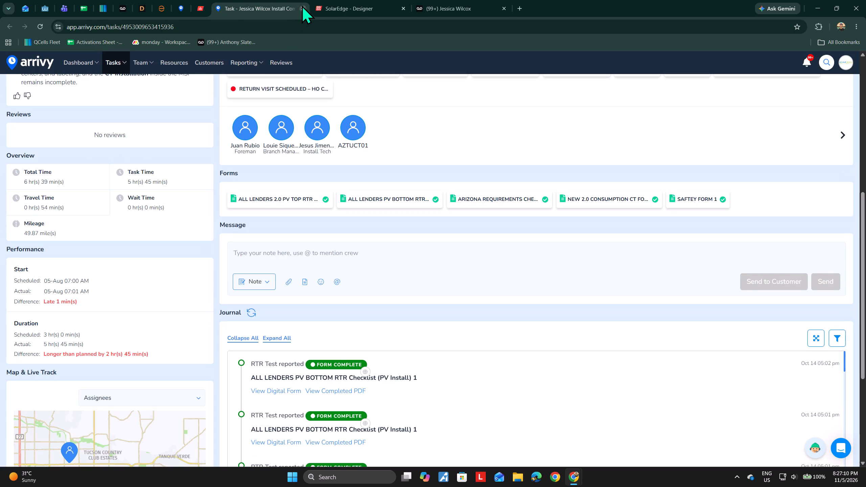
click(200, 8)
click(261, 7)
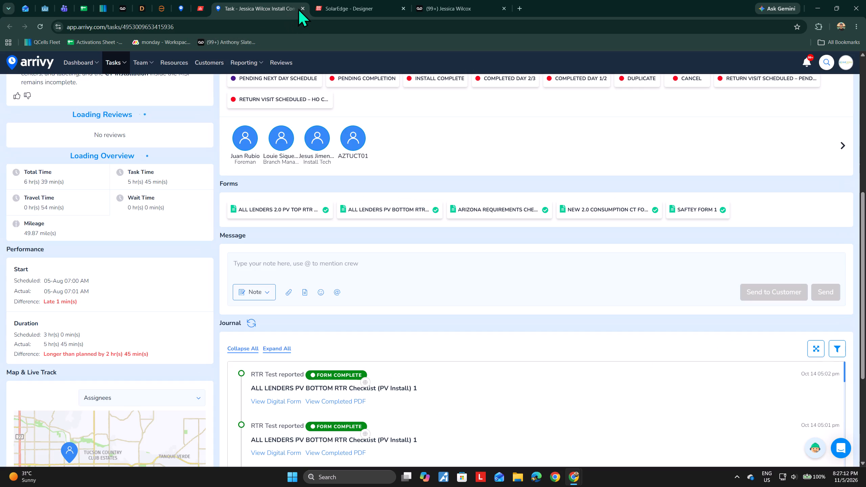
click(300, 8)
Reload the site's layout in SolarEdge Monitoring and capture a screenshot of the updated physical layout page.
click(198, 0)
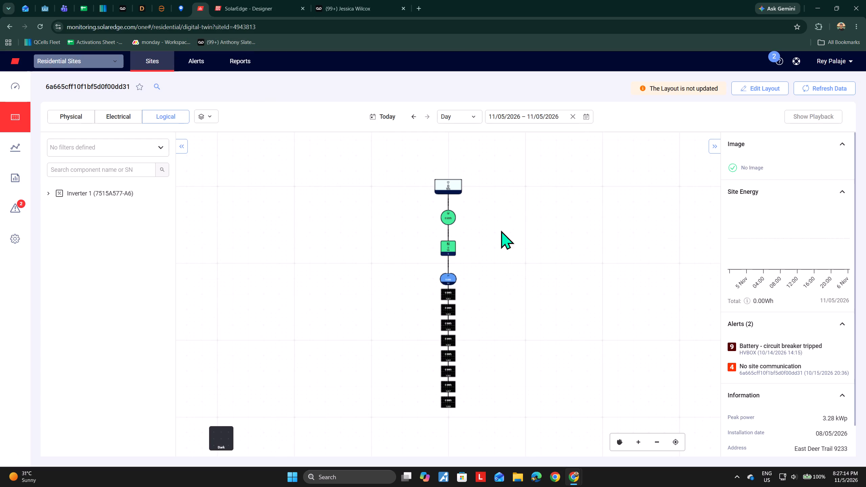
click(39, 26)
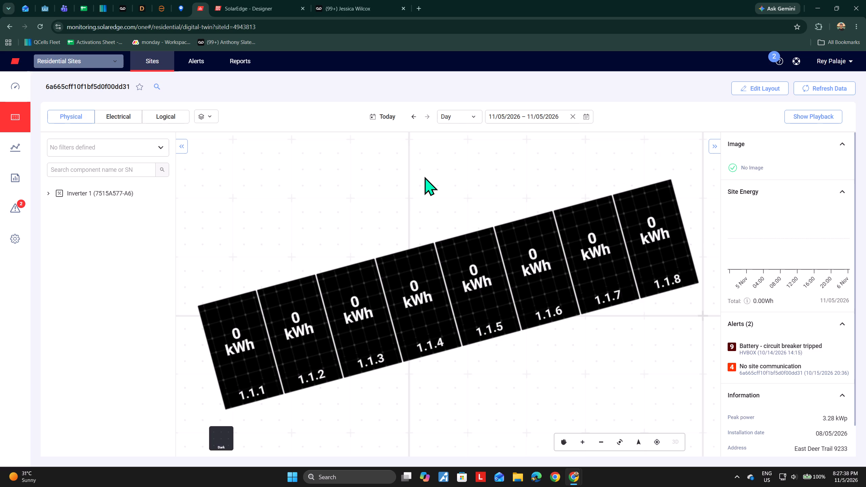
key(shift+super+s)
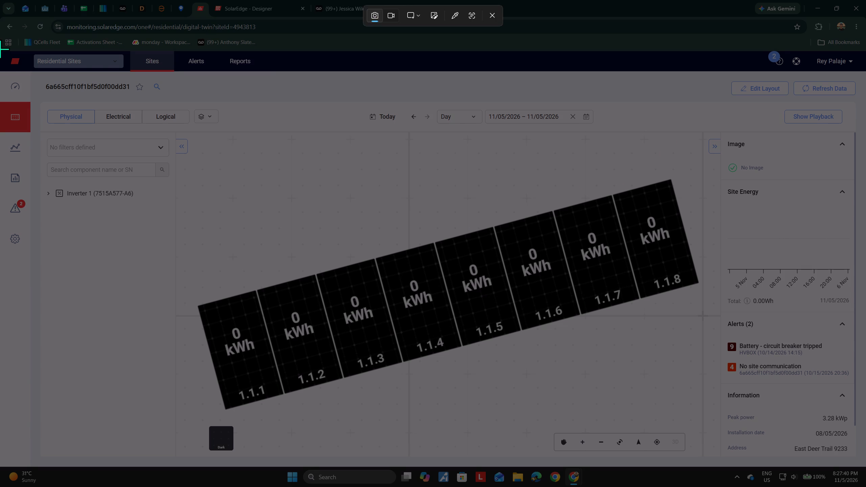
drag(0, 49, 865, 471)
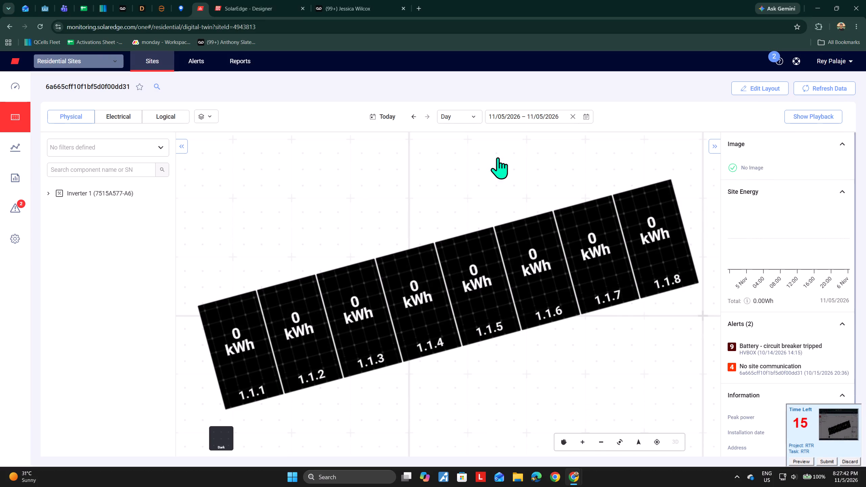
Post the layout screenshot on the customer's PV Install 2.0 record with the comment "Arrays are built and optimizers are assigned.".
click(122, 5)
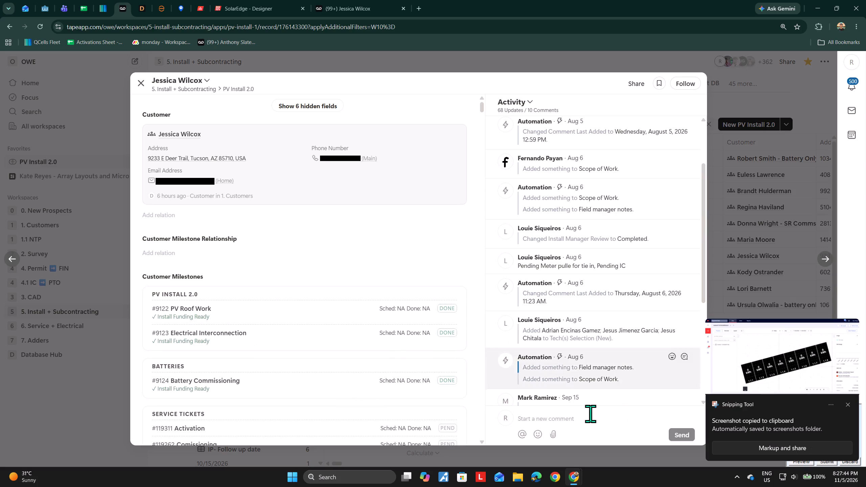
scroll(588, 302, down, 11)
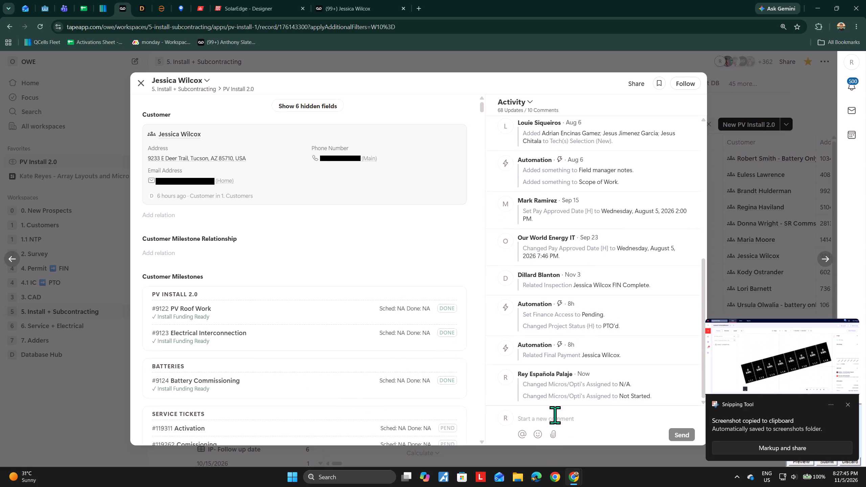
click(555, 415)
key(ctrl+v)
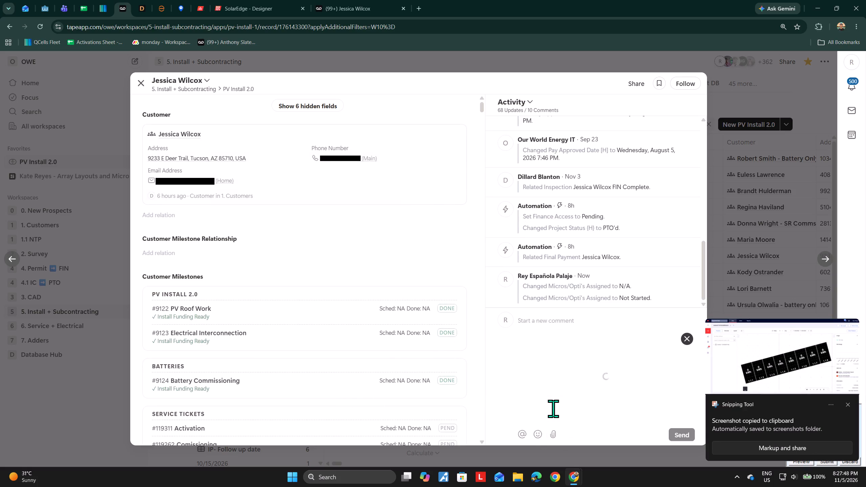
text(Arra)
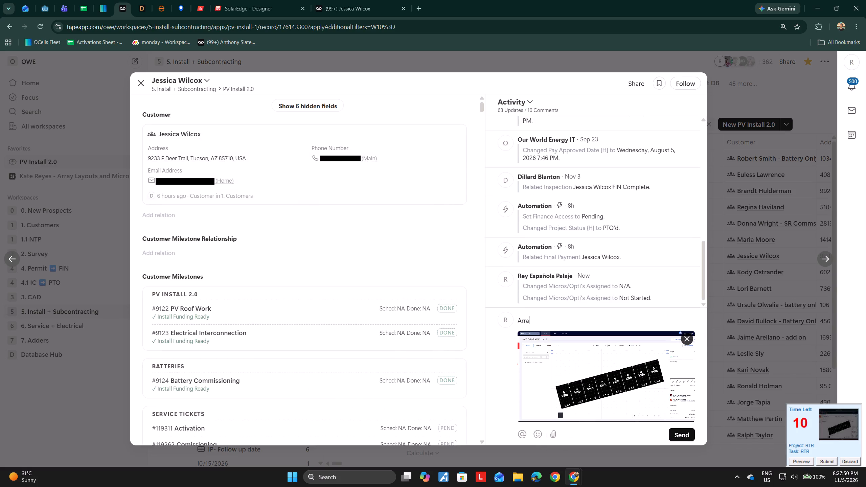
text(ys are built a)
text(nd optimizers are assige)
key(BackSpace)
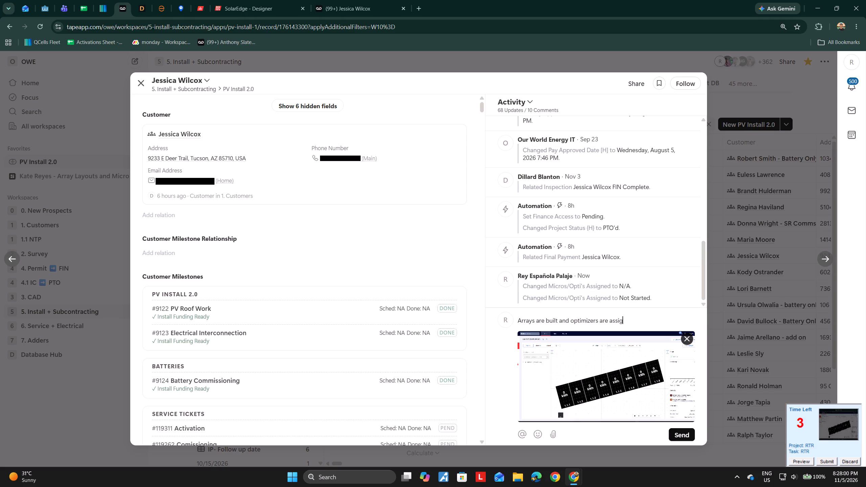
text(ned)
key(period)
key(Return)
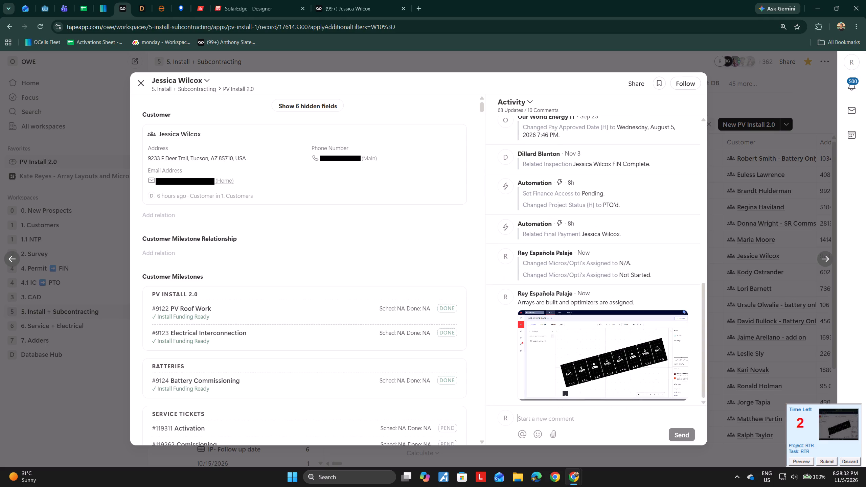
Capture a screenshot of the published string layout in SolarEdge Designer.
click(336, 0)
click(236, 0)
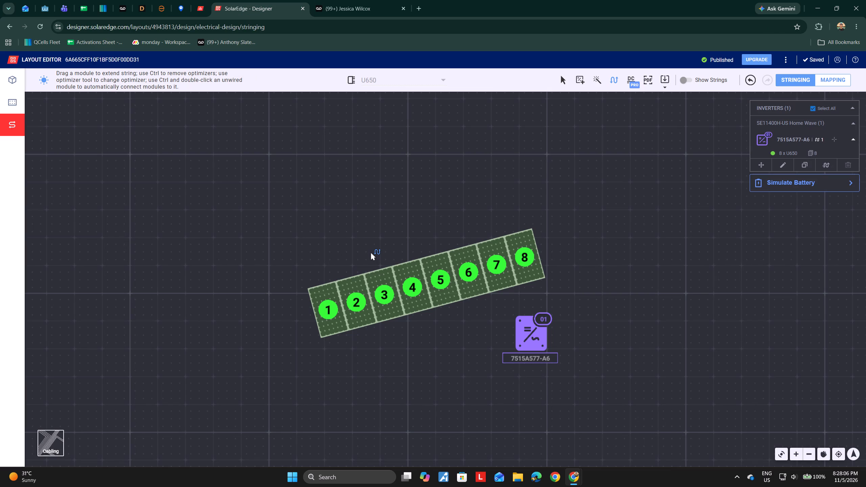
key(shift+super+s)
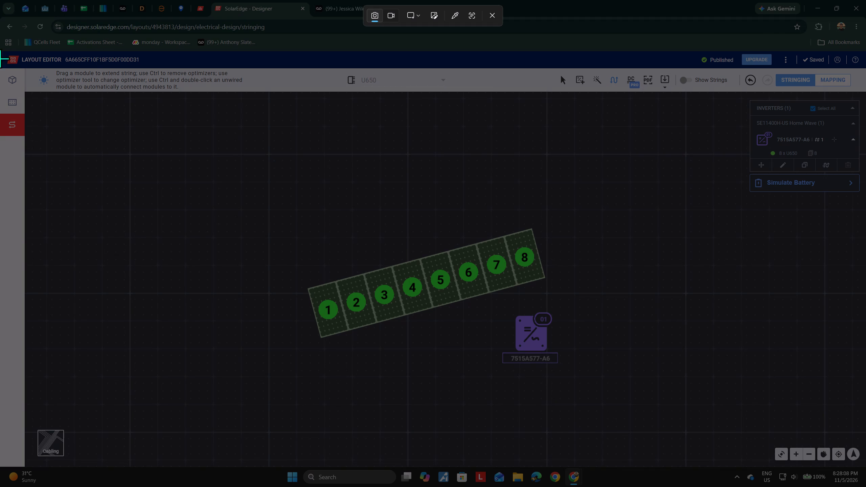
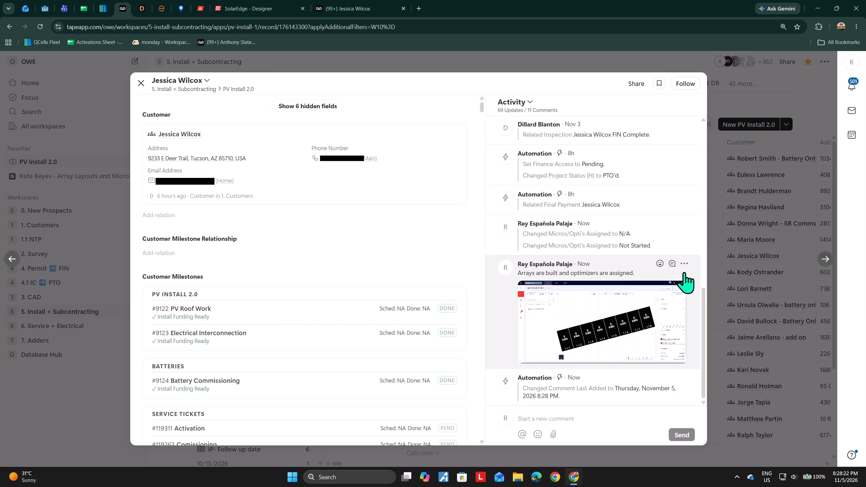
Reply to the arrays-built comment on the PV Install 2.0 record with the string layout screenshot and the text "String Added".
click(674, 264)
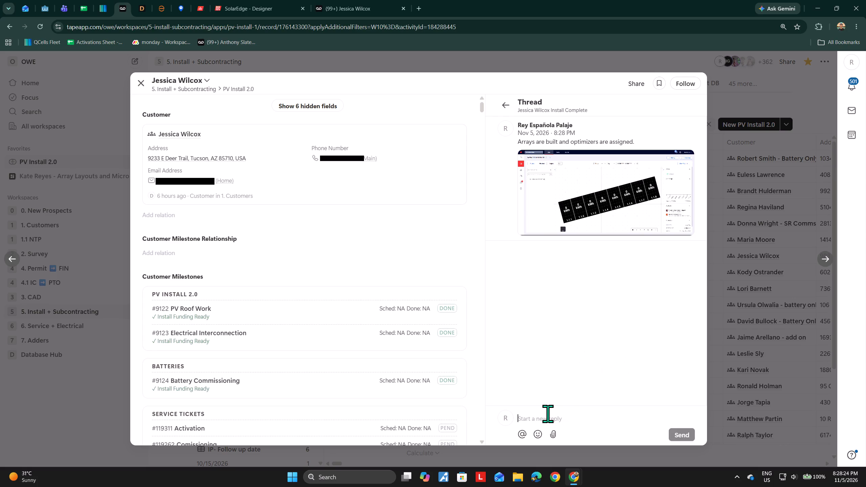
key(ctrl+v)
text(String Added)
key(Return)
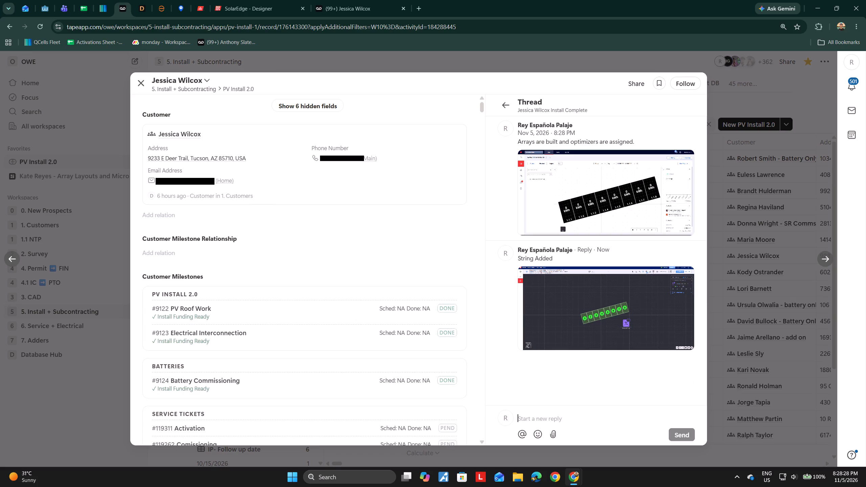
Set Micros/Opti's Assigned to Completed on the customer's PV Install 2.0 record and close the record.
scroll(327, 246, down, 5)
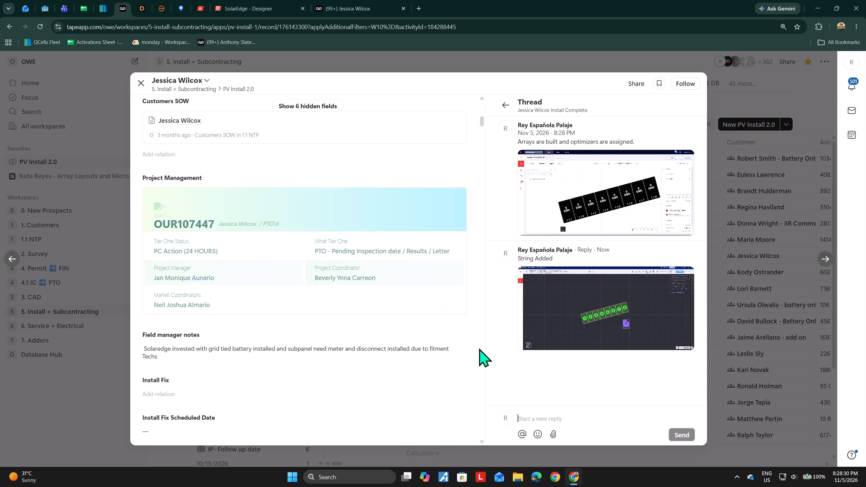
click(505, 106)
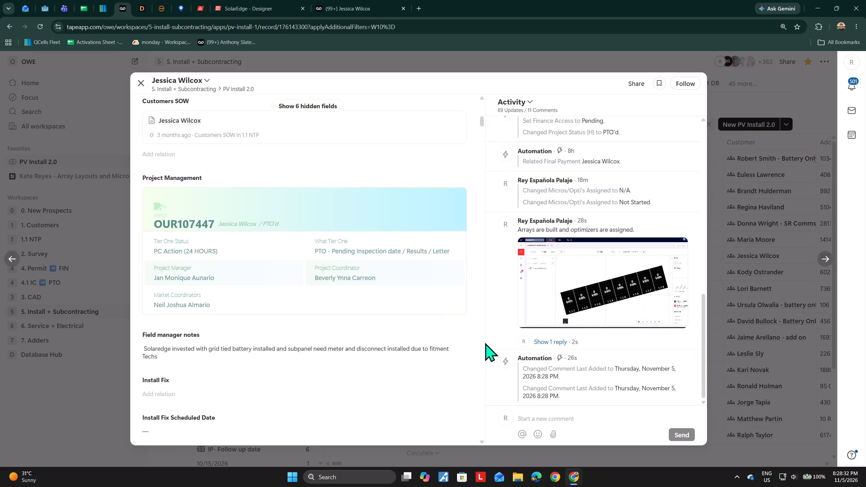
click(482, 333)
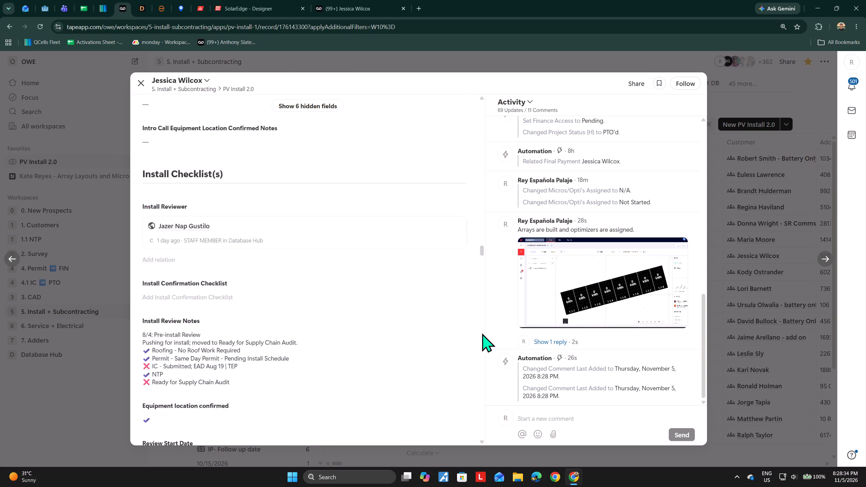
scroll(363, 323, down, 4)
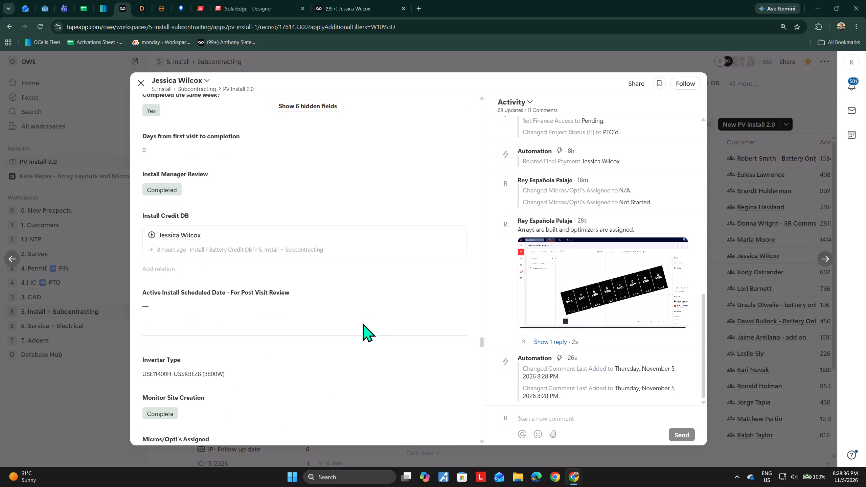
click(198, 353)
click(167, 411)
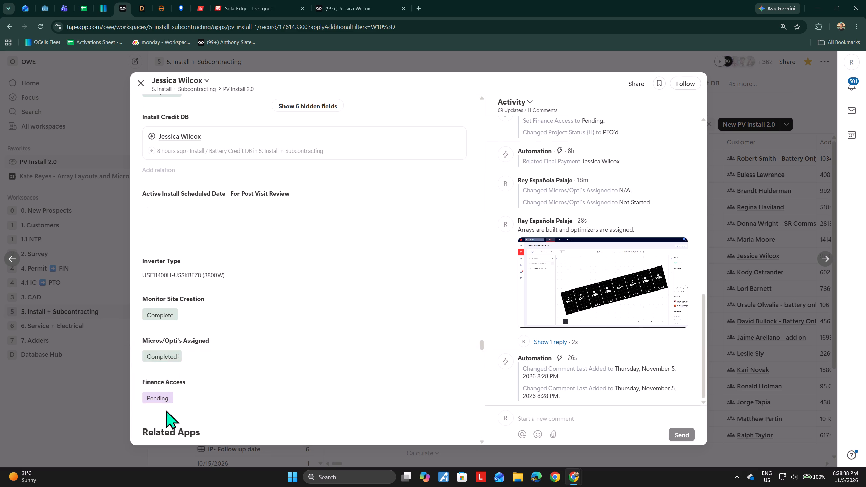
click(137, 84)
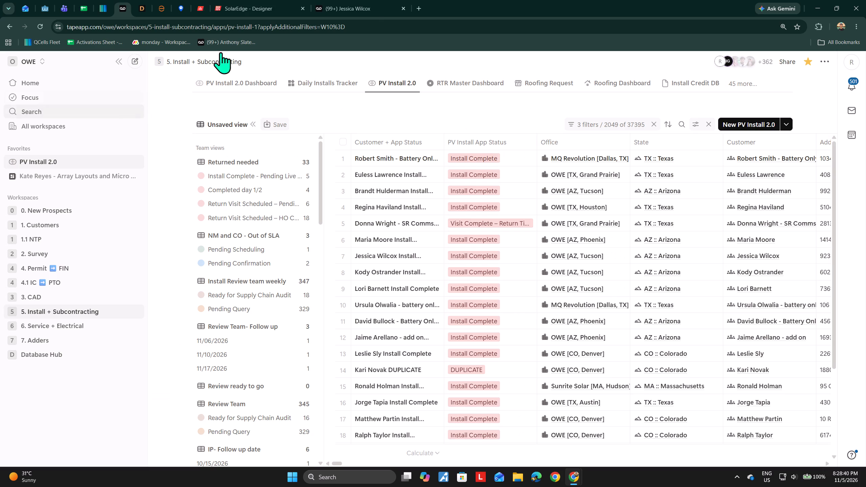
Copy the customer's OUR# into the service number cell of row 4 in the EOD sheet's latest Monitoring Array table.
click(369, 0)
click(266, 0)
click(368, 0)
scroll(400, 223, up, 4)
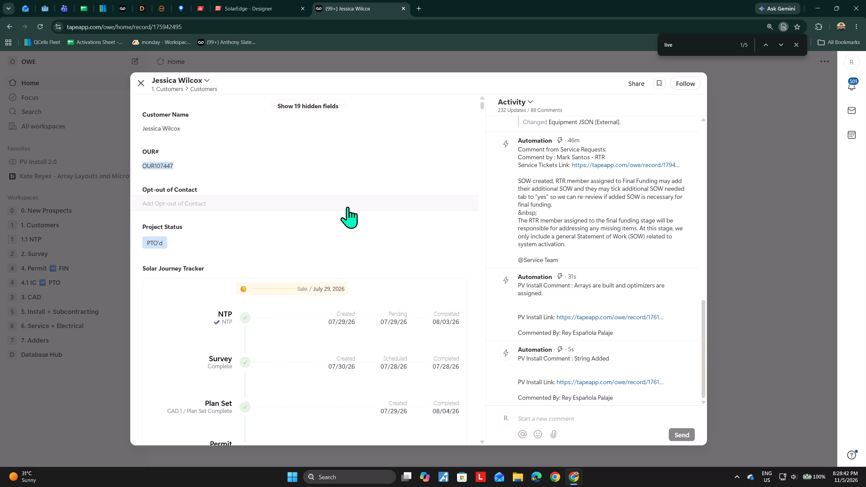
key(ctrl+c)
click(128, 4)
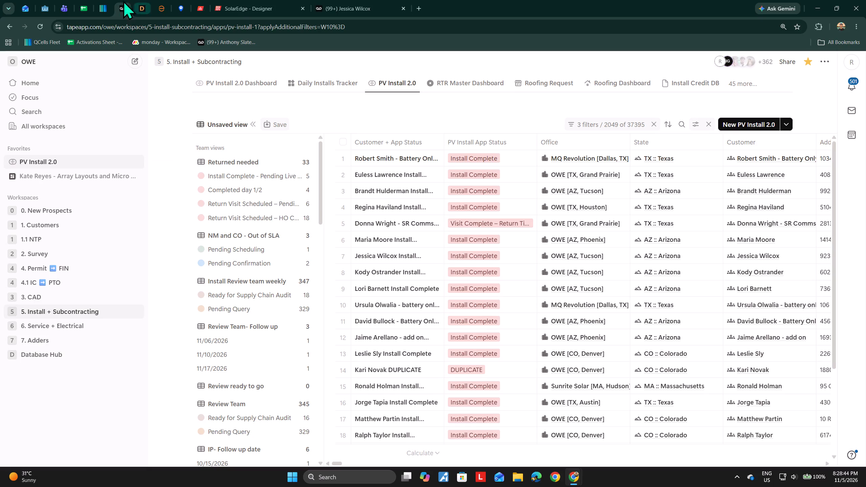
click(92, 5)
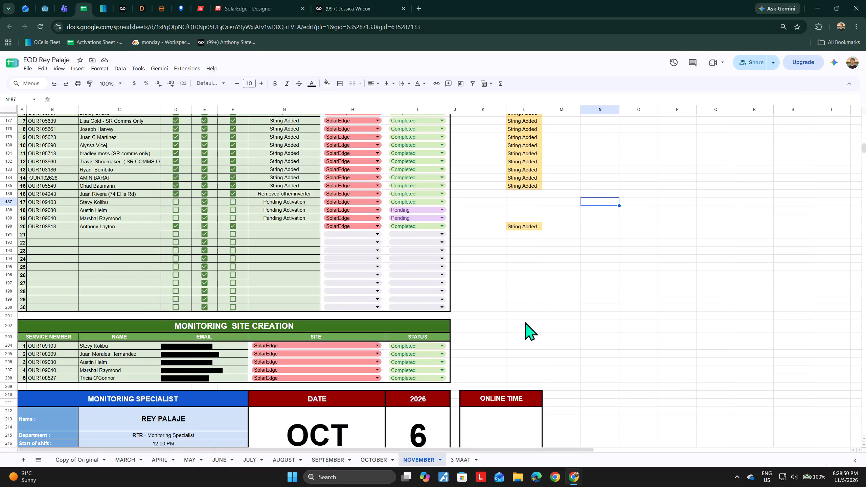
scroll(509, 303, down, 2)
double_click(54, 338)
key(ctrl+v)
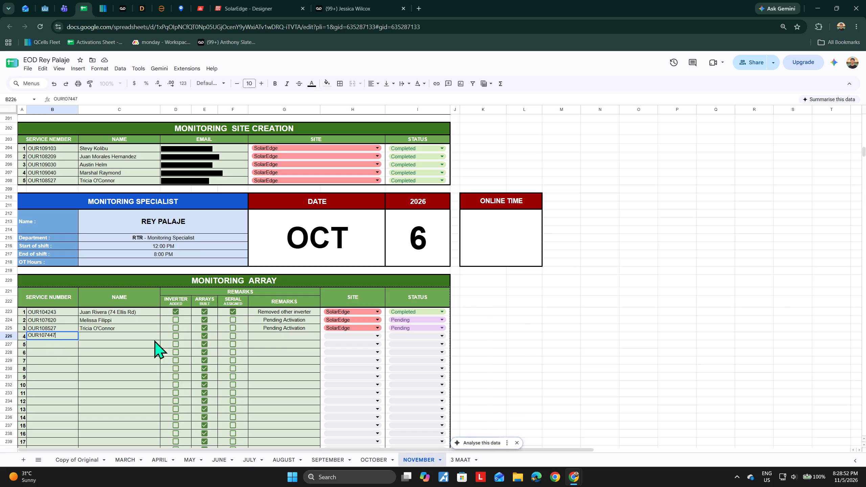
click(695, 353)
Copy the customer's name from the customer record into the name cell of Monitoring Array row 4.
click(324, 0)
drag(181, 130, 128, 128)
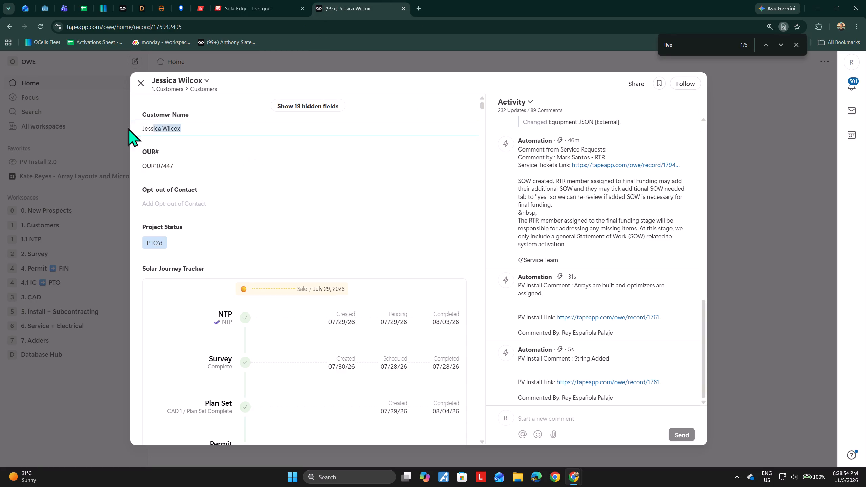
key(ctrl+c)
click(86, 13)
double_click(102, 339)
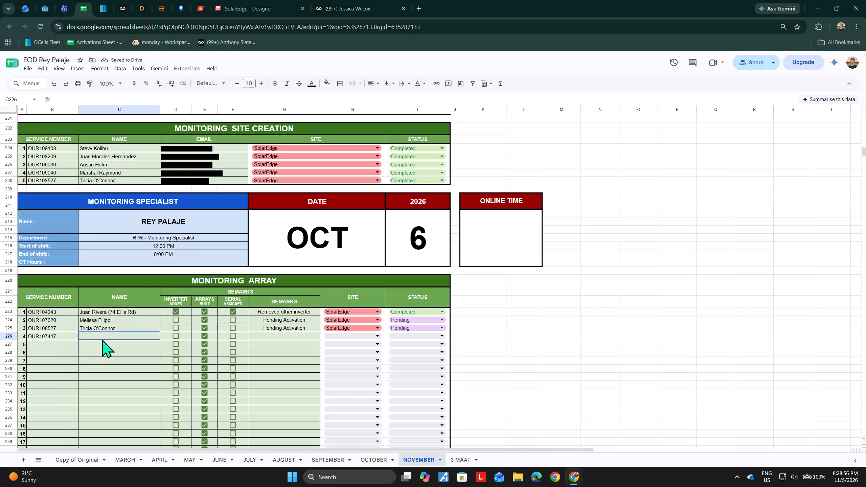
key(ctrl+v)
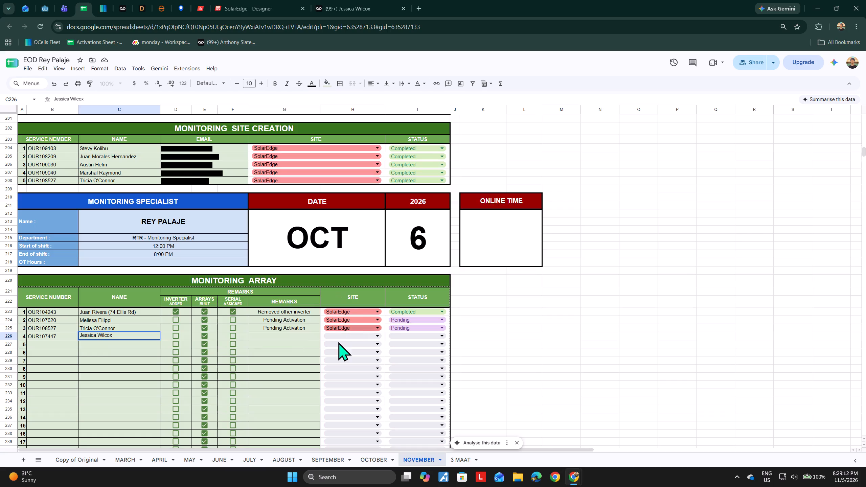
click(272, 338)
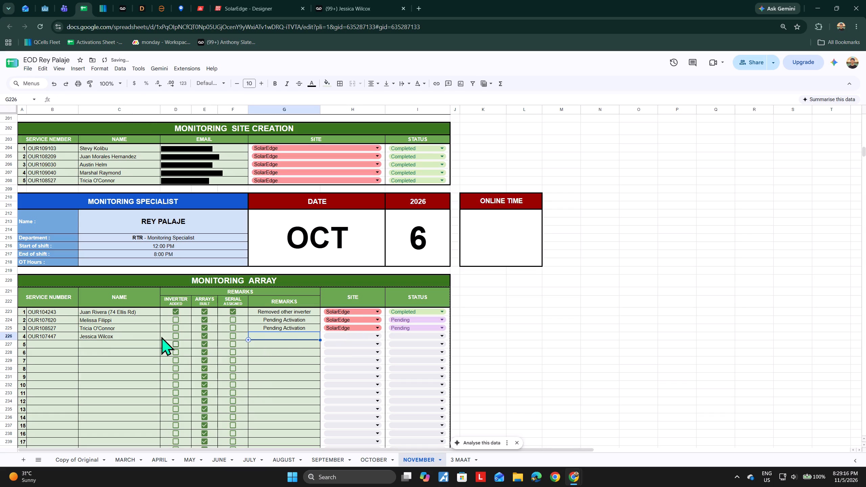
Mark row 4 as Inverter Added and Serial Assigned, with site SolarEdge and status Completed.
click(178, 334)
click(234, 337)
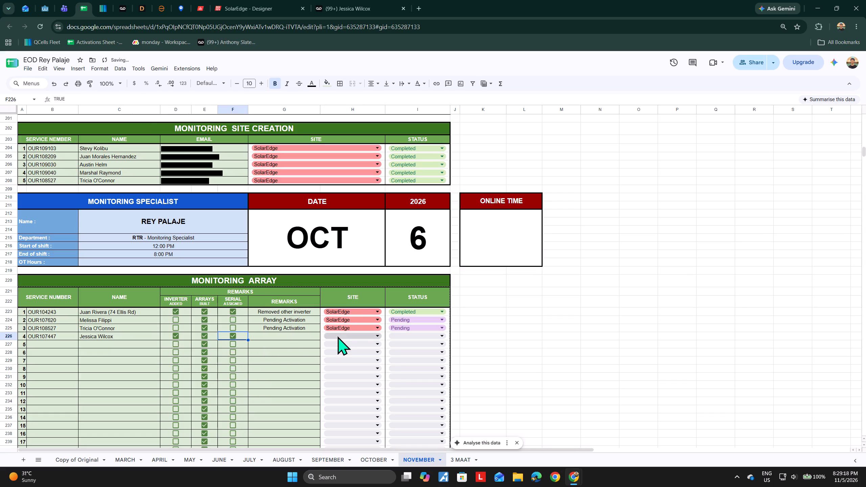
click(338, 336)
click(343, 347)
click(403, 335)
click(411, 348)
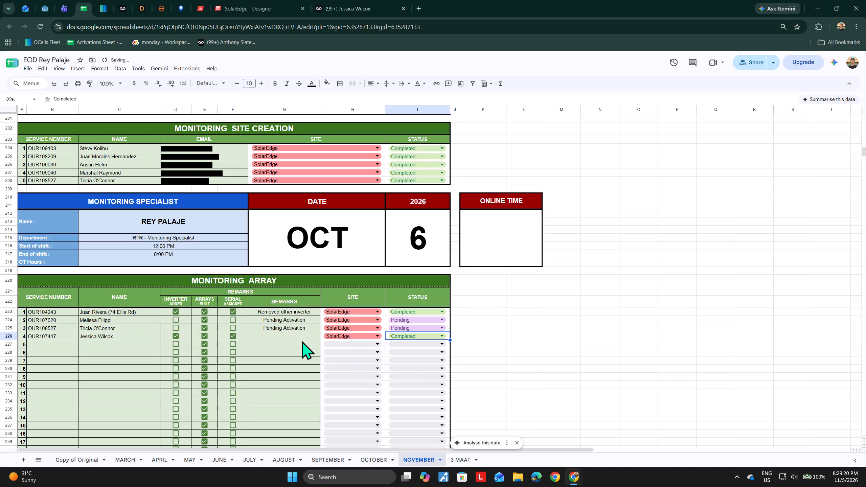
Copy the highlighted "String Added" note from the previous table into column L beside the new customer's row.
click(290, 340)
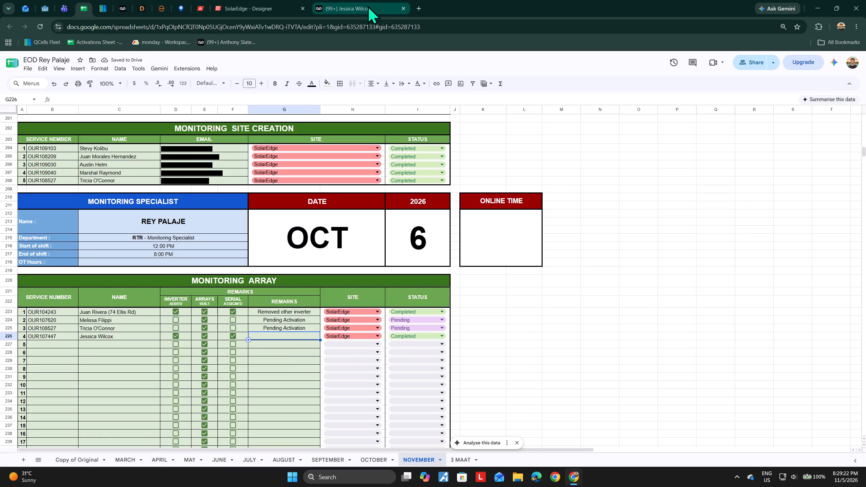
scroll(568, 320, up, 1)
click(530, 134)
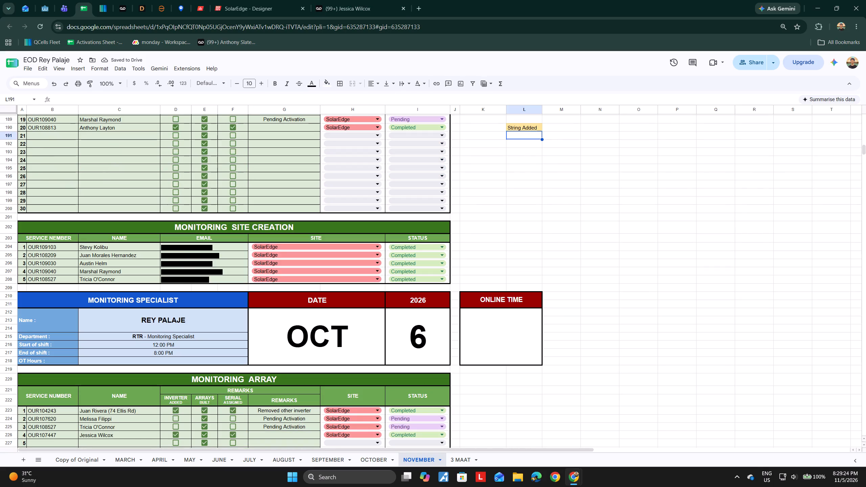
click(530, 129)
key(ctrl+c)
click(517, 436)
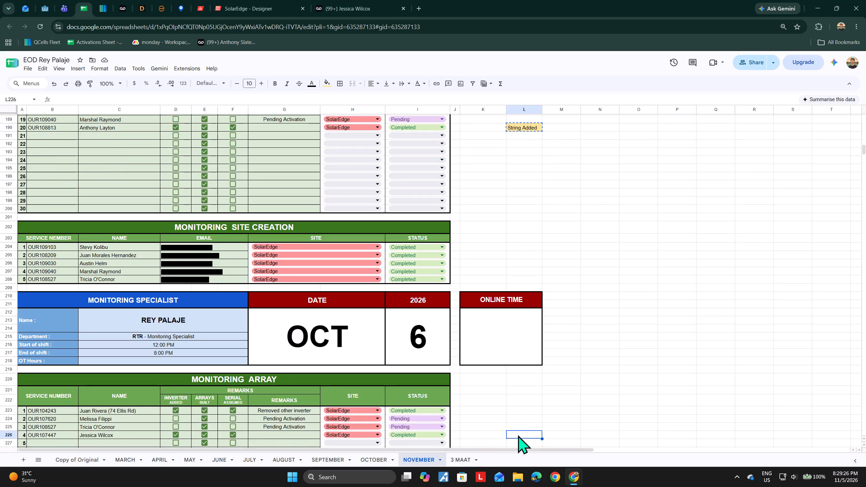
key(ctrl+v)
click(637, 409)
scroll(520, 348, down, 1)
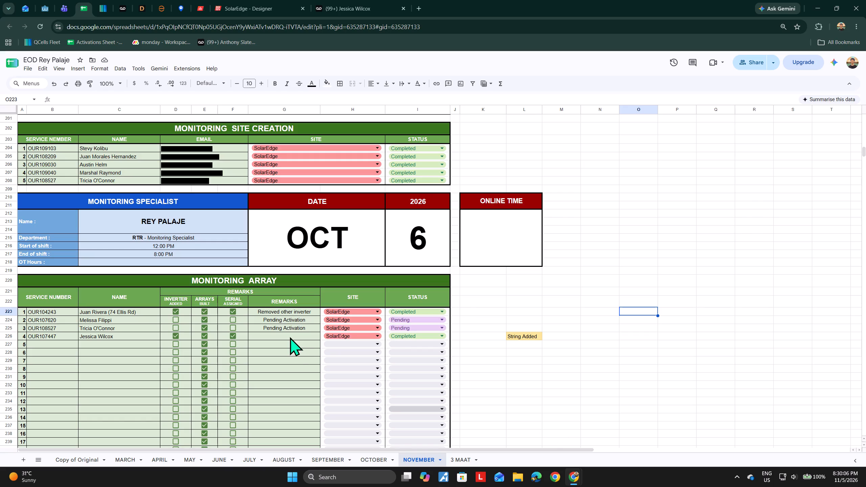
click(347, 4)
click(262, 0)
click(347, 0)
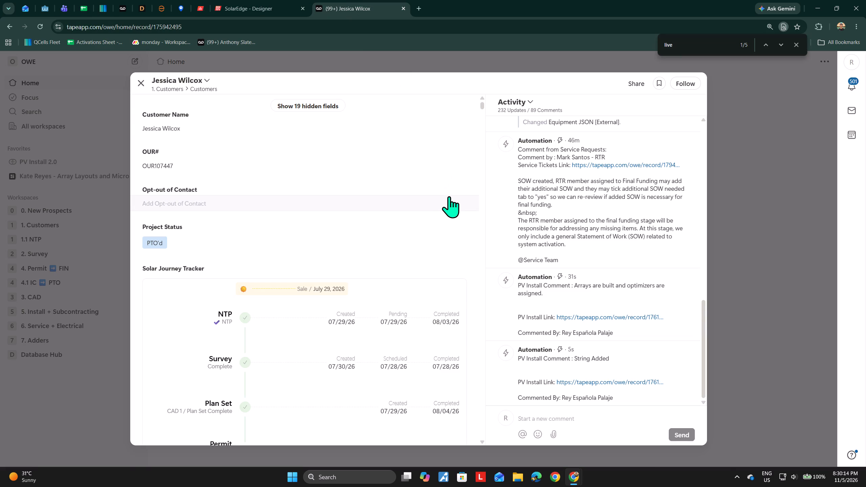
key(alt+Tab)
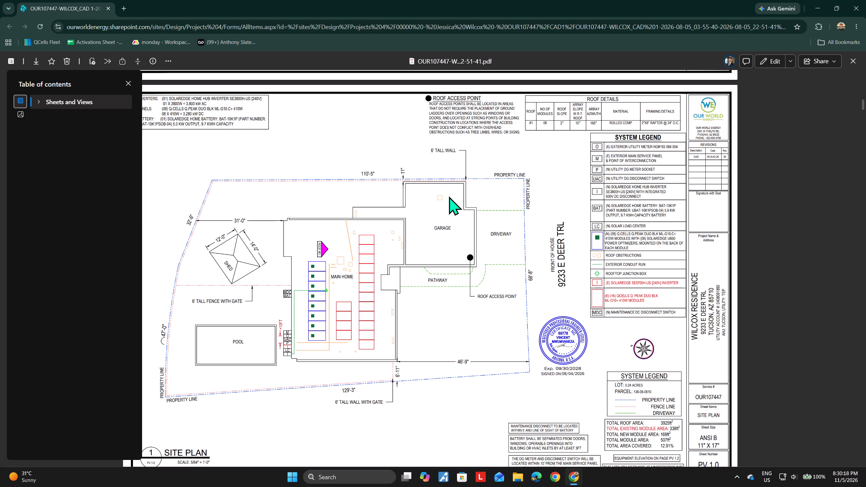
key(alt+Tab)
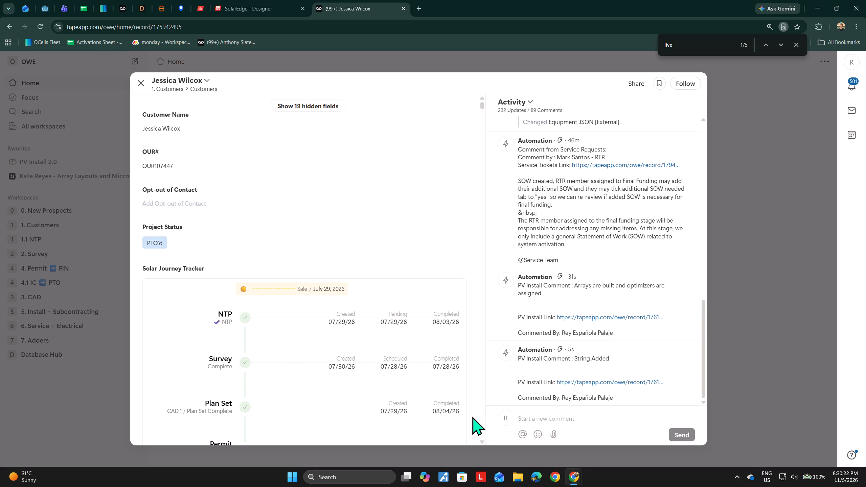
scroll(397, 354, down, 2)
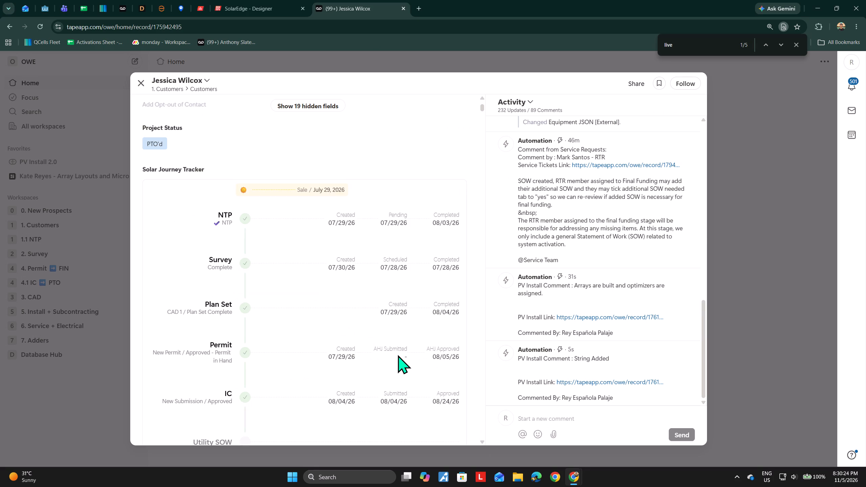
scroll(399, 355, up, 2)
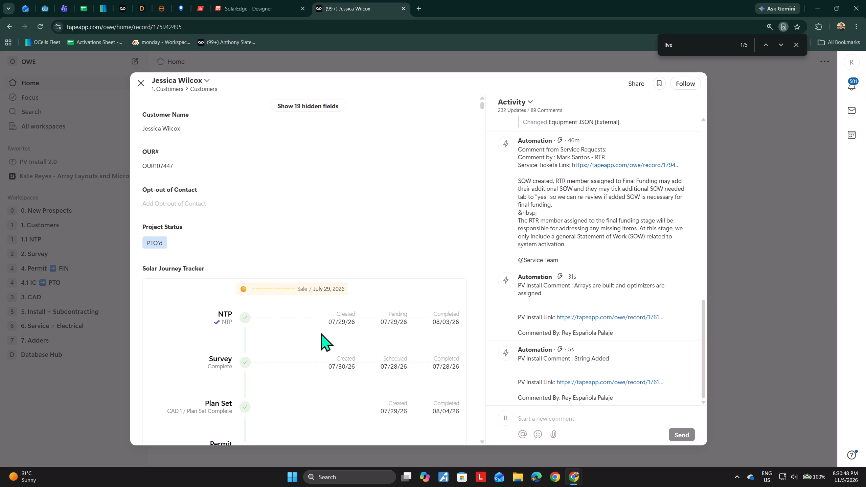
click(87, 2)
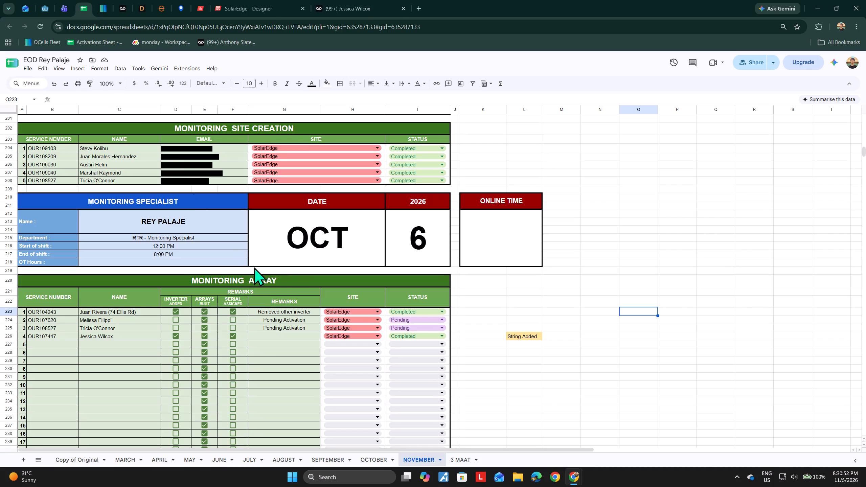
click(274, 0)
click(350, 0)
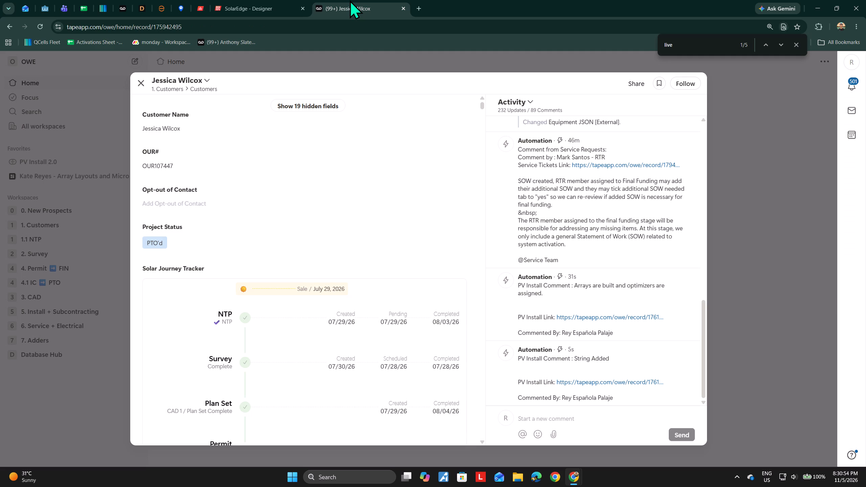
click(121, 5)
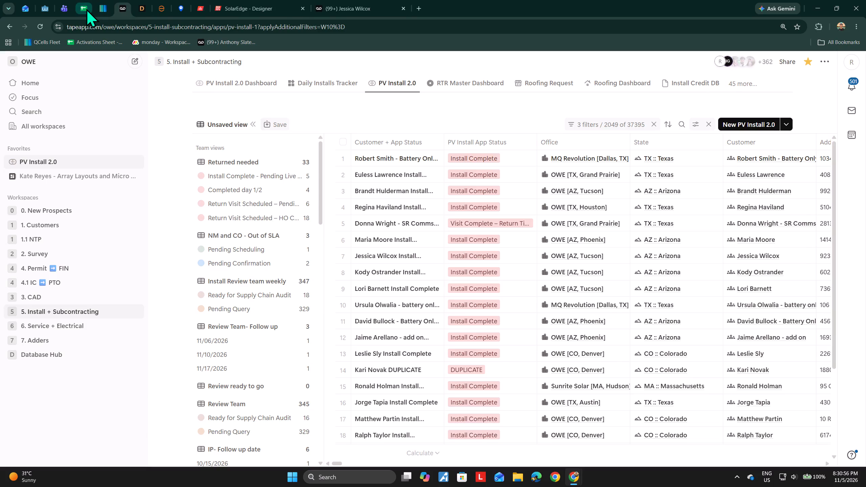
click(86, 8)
Close the finished customer's SolarEdge Designer layout and customer record pages.
click(267, 0)
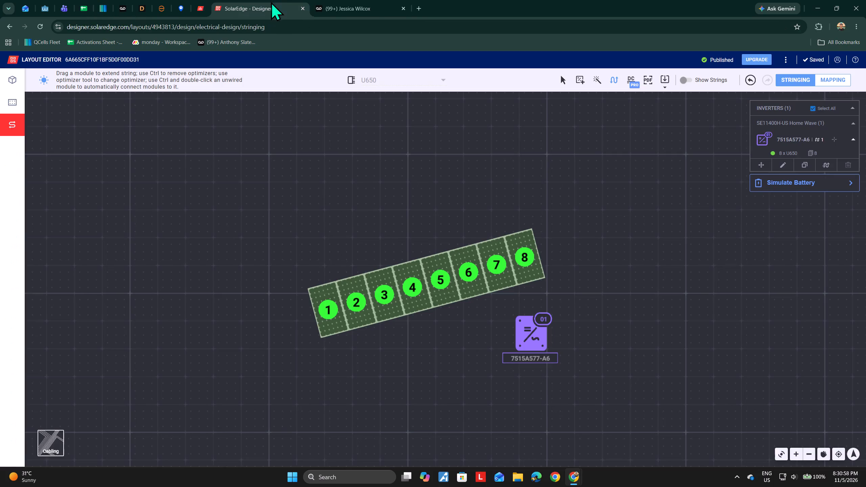
click(305, 8)
click(305, 8)
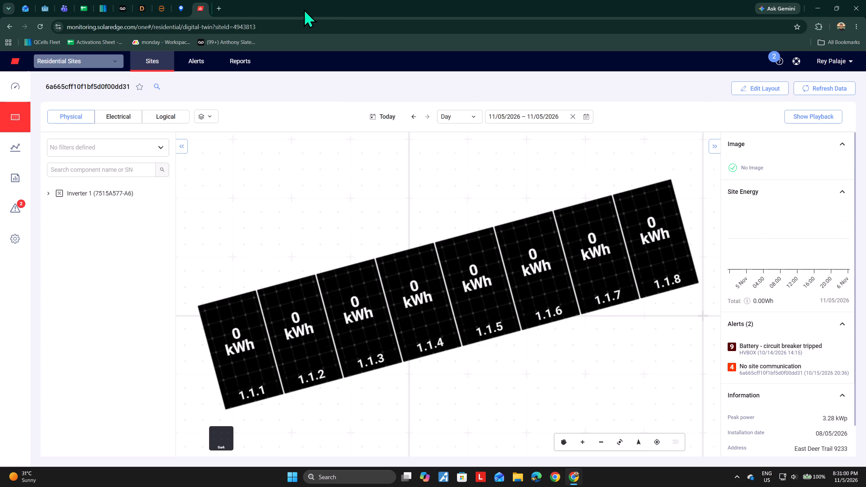
Open the next customer's install record, row 8 in the filtered PV Install 2.0 list.
click(122, 4)
click(86, 3)
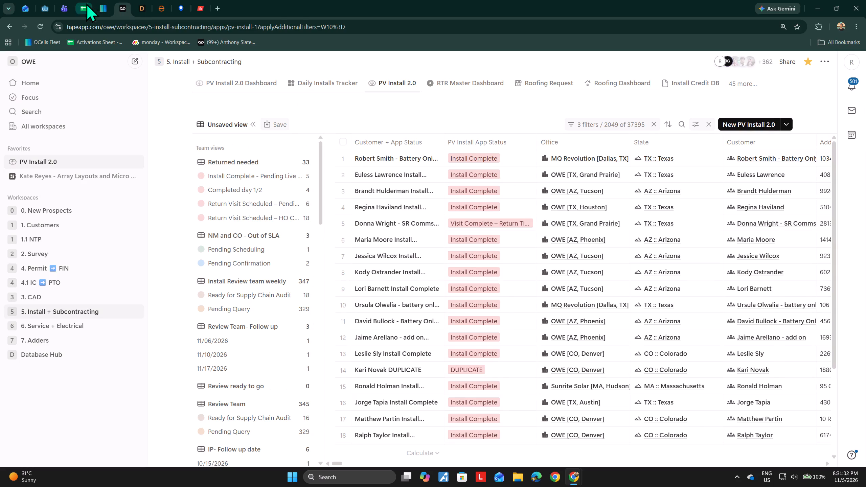
click(121, 0)
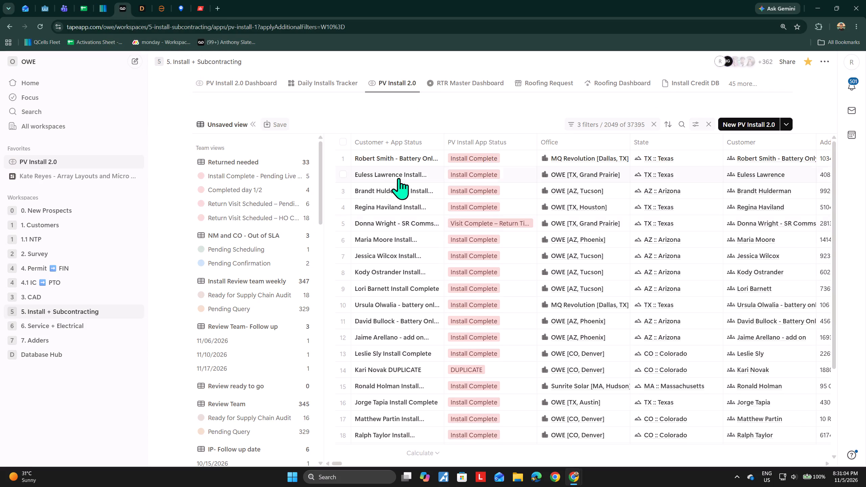
click(394, 270)
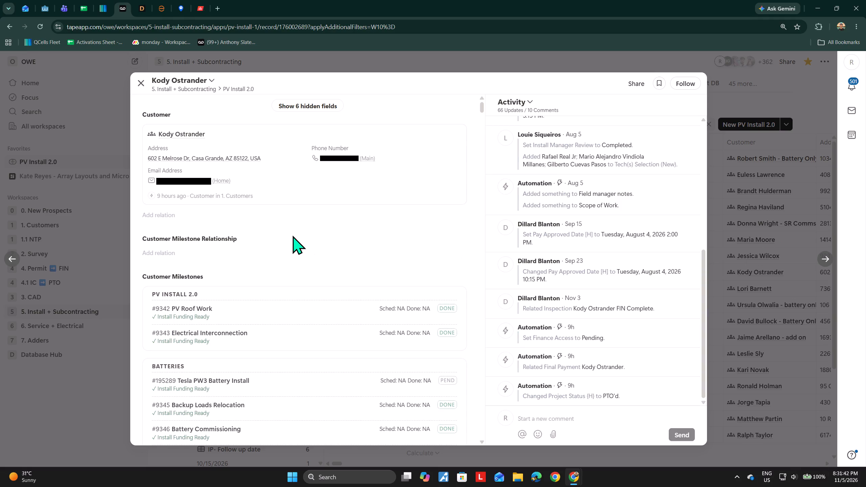
Open the linked customer record from the row 8 install record in a separate browser tab.
scroll(299, 231, down, 1)
scroll(302, 233, up, 3)
middle_click(185, 130)
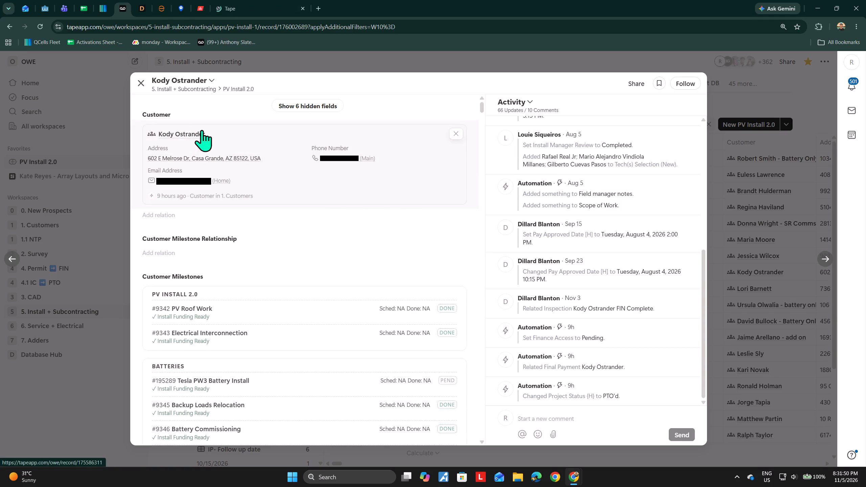
Set Micros/Opti's Assigned to N/A on this Powerwall 3 install record, and close it along with the customer page.
click(480, 329)
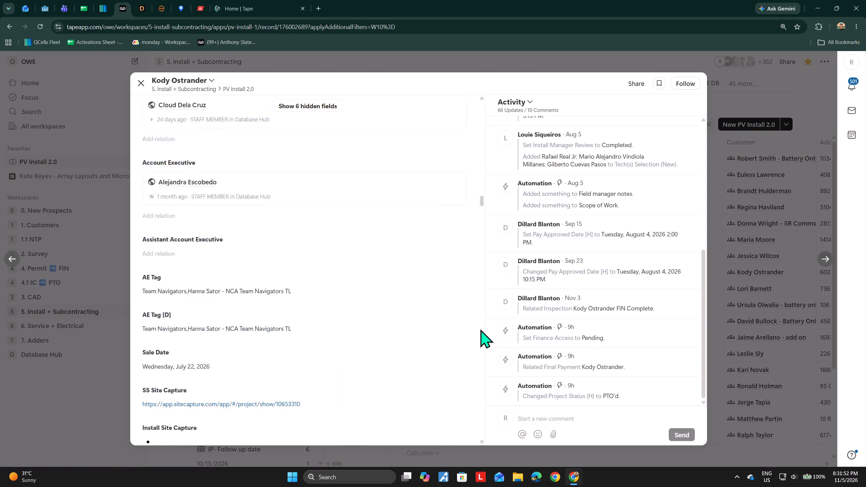
scroll(222, 218, down, 2)
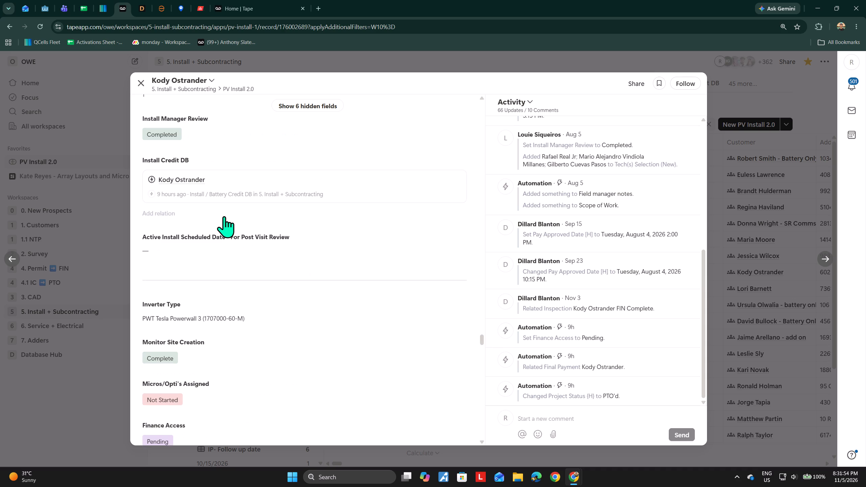
scroll(243, 241, down, 1)
click(223, 297)
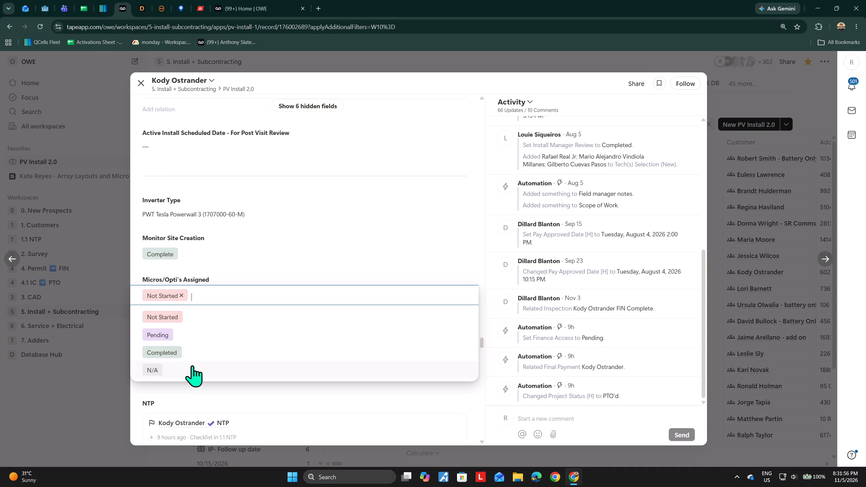
click(188, 362)
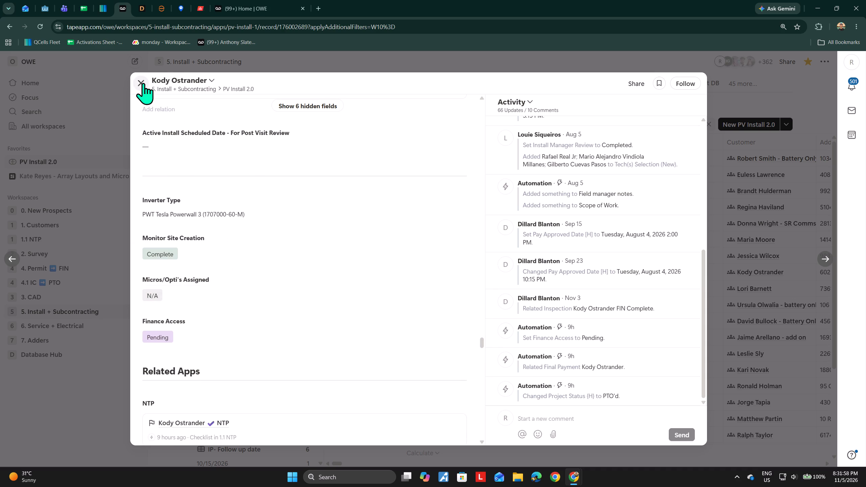
click(143, 83)
click(300, 8)
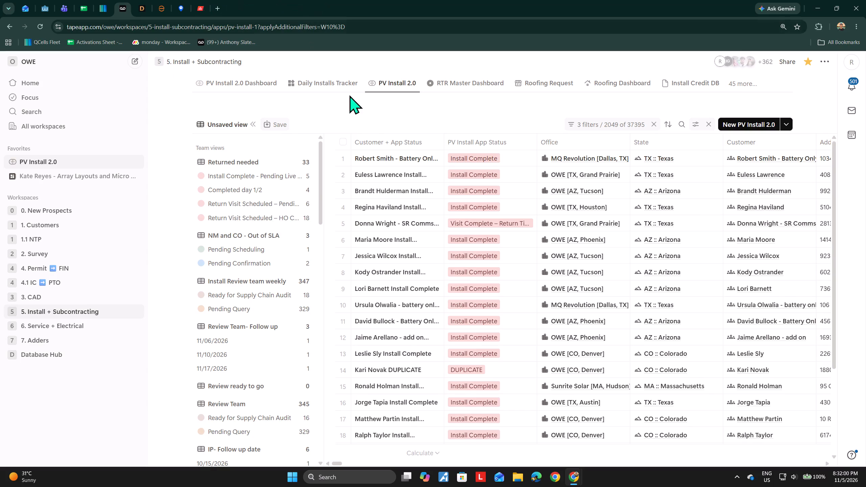
Open the next customer's install record, row 9 in the filtered PV Install 2.0 list.
click(400, 291)
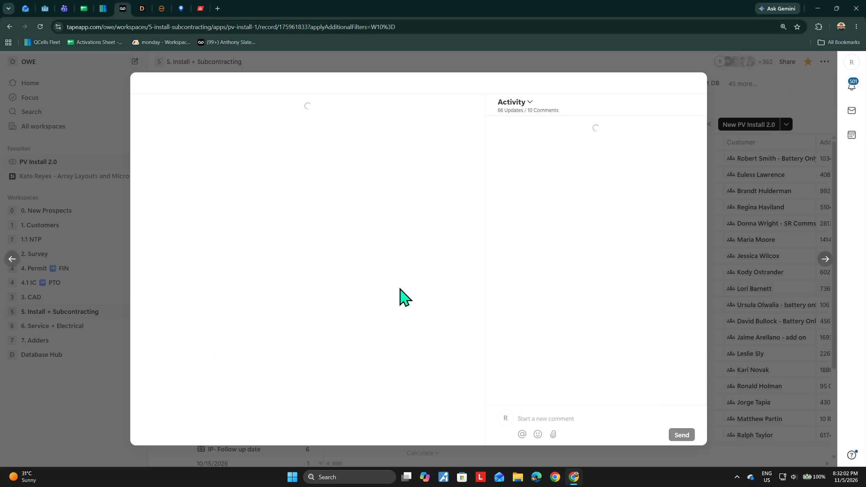
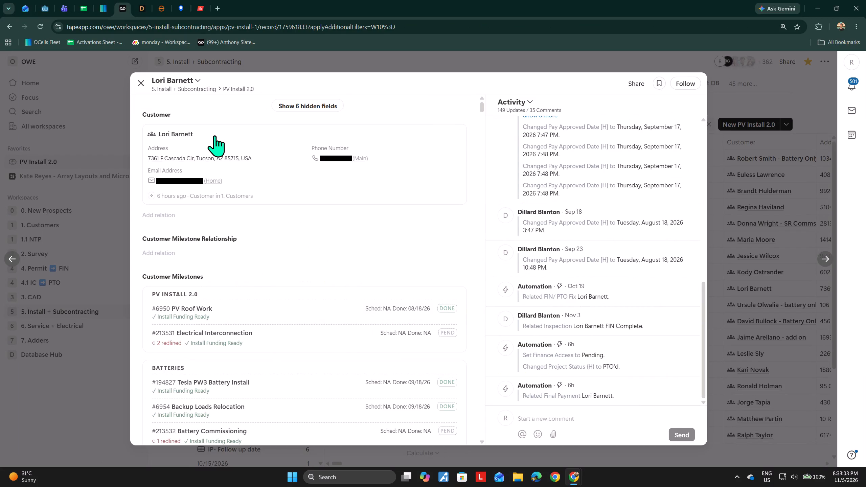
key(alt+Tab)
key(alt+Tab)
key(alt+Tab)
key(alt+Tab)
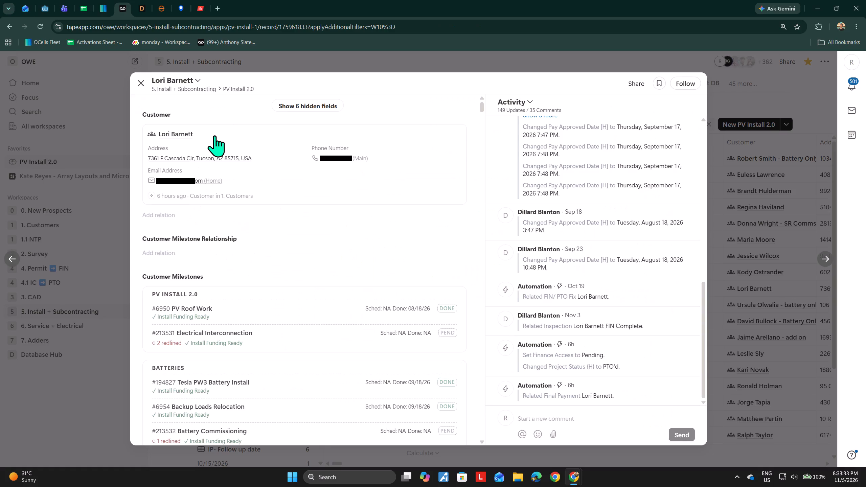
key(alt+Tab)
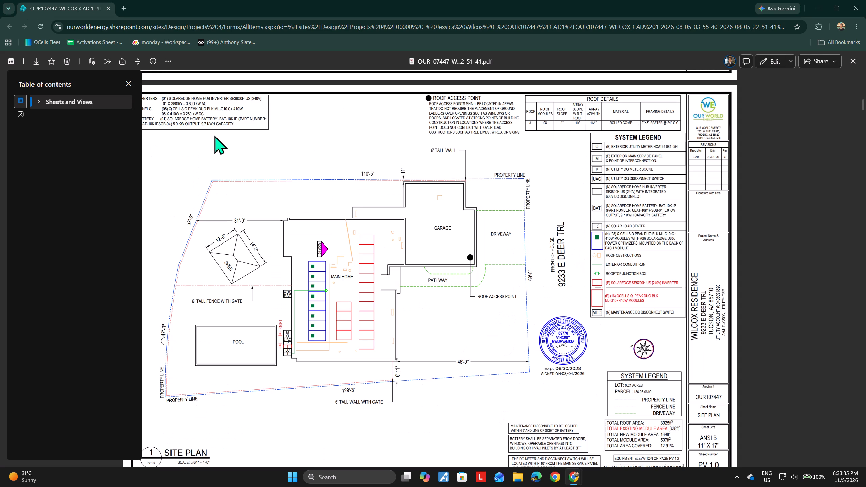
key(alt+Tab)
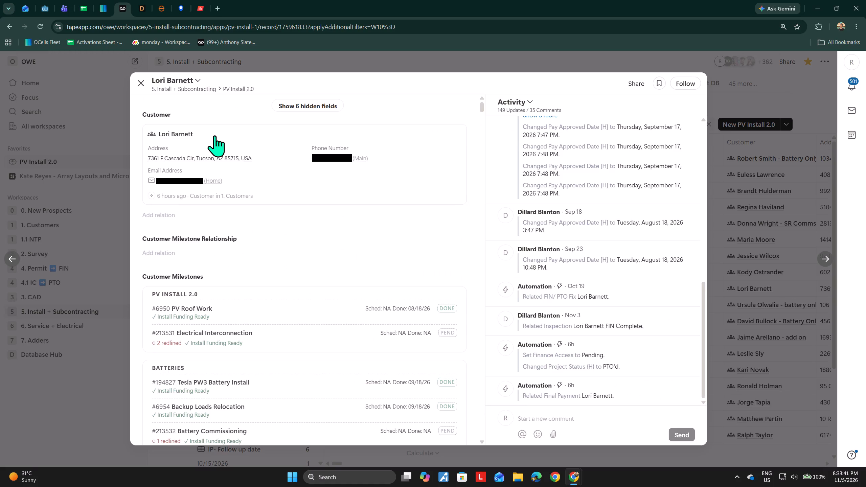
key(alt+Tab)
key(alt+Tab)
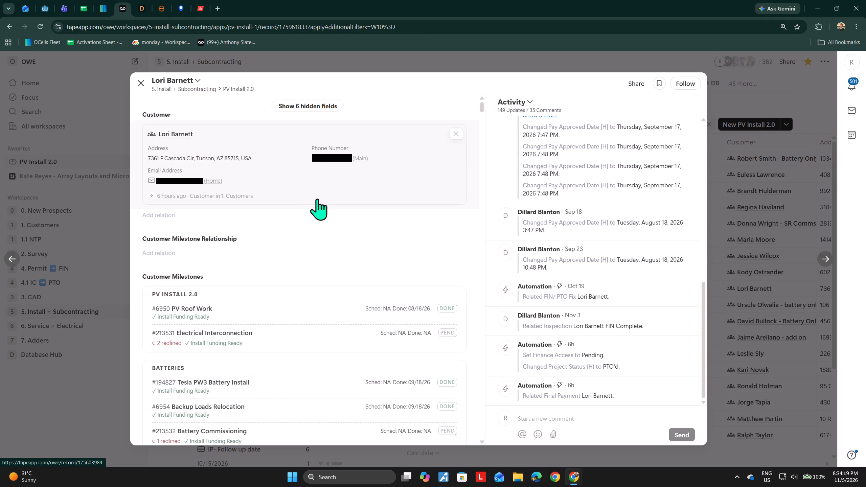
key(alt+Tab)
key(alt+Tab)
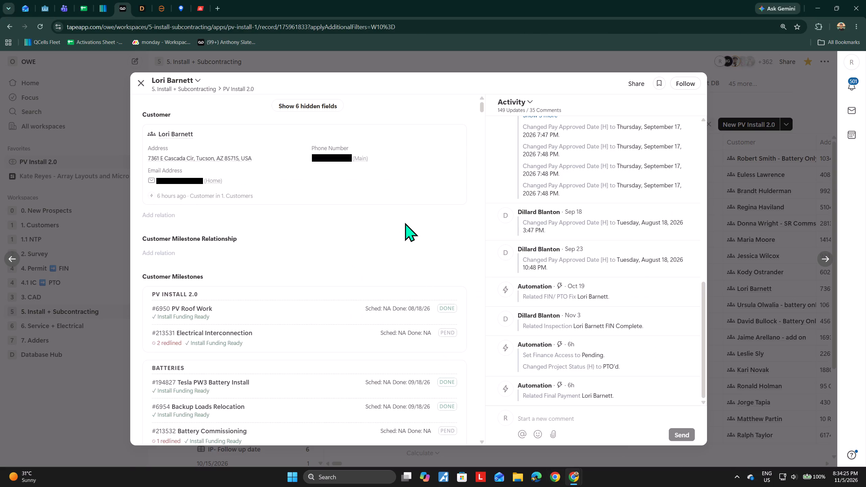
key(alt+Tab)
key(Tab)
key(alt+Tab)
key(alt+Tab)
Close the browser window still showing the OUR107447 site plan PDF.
click(128, 81)
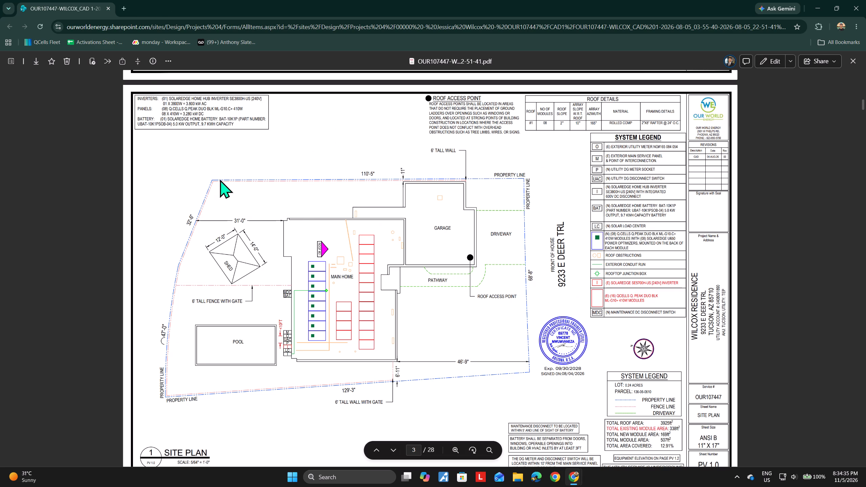
key(alt+Tab)
key(alt+Tab)
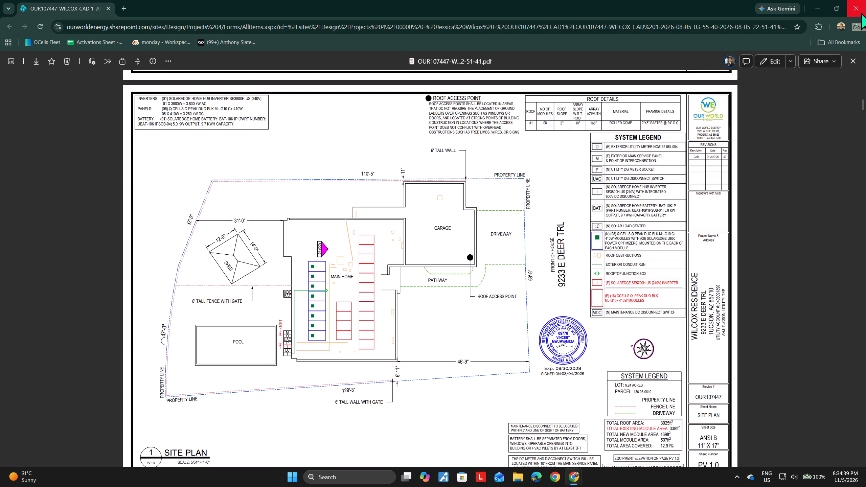
click(860, 11)
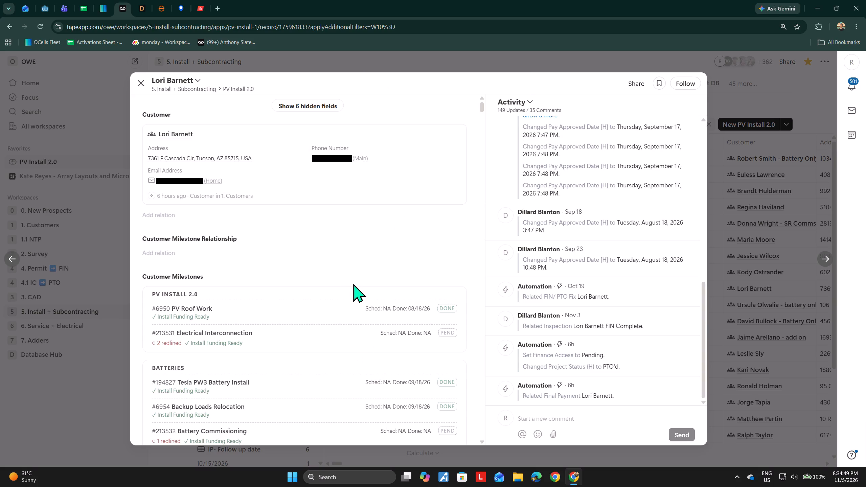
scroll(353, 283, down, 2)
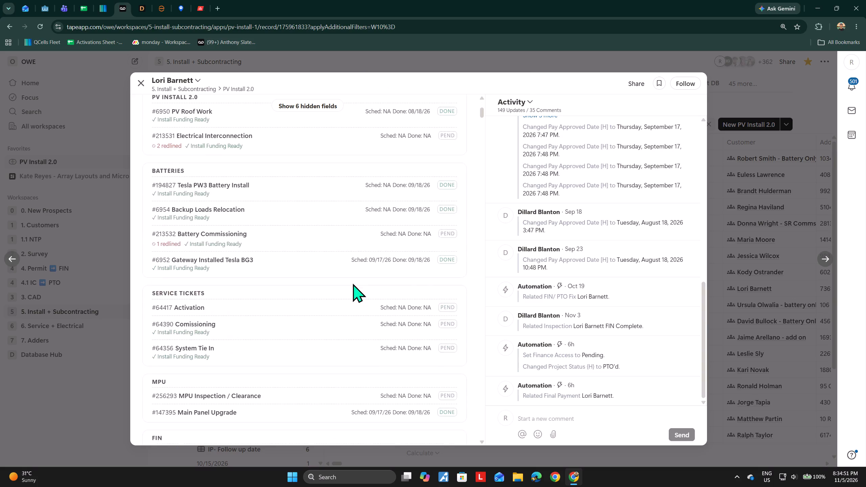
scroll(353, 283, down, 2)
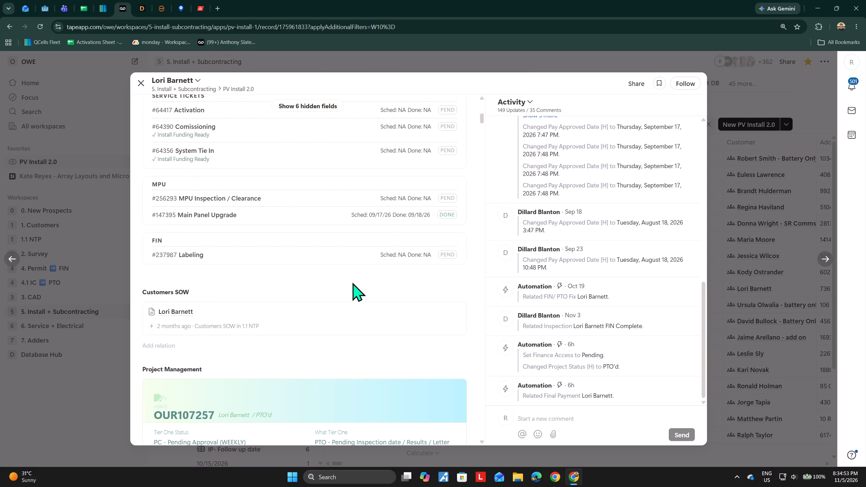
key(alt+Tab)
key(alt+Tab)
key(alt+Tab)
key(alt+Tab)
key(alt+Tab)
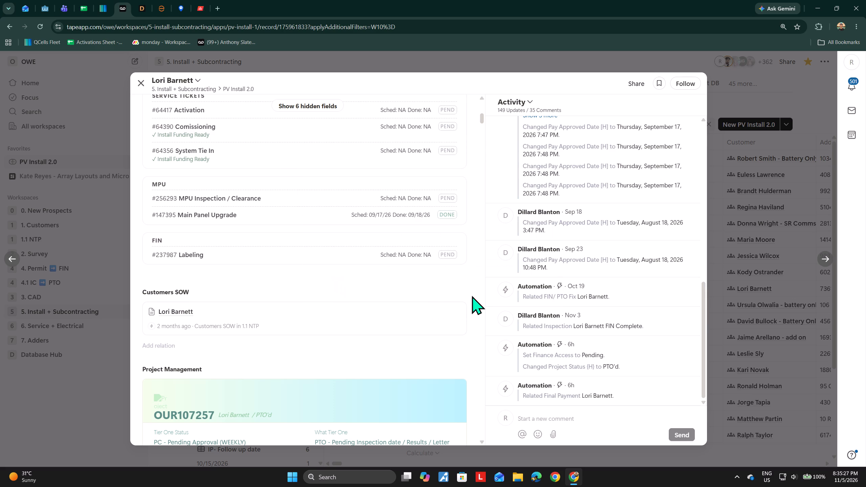
Open the linked customer record from the row 9 install record in a separate browser tab.
drag(481, 119, 475, 43)
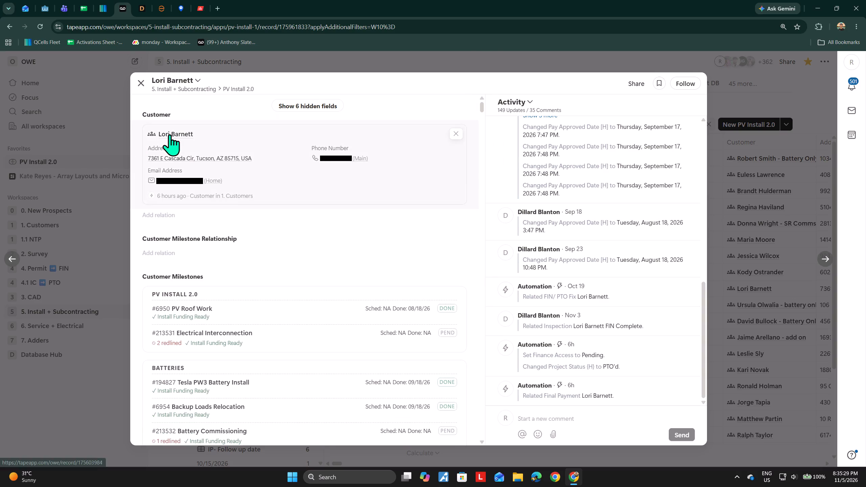
middle_click(169, 134)
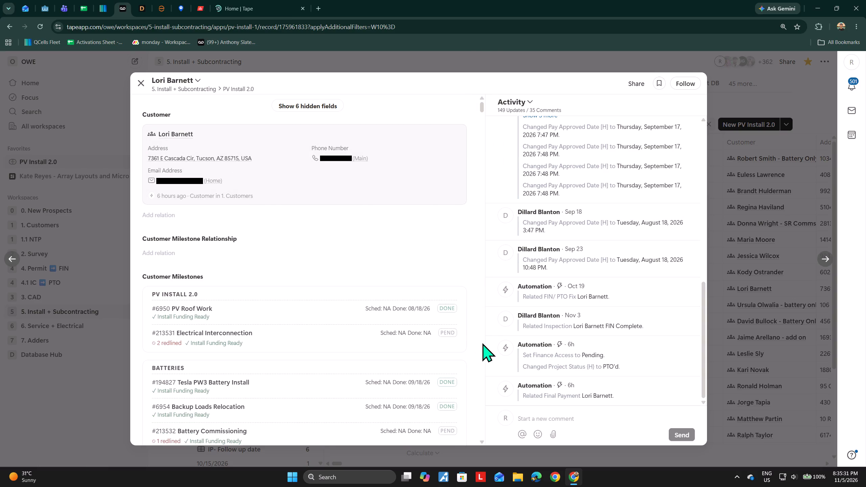
Set Micros/Opti's Assigned to N/A on this Powerwall 3 install record, and close it along with the customer page.
click(482, 343)
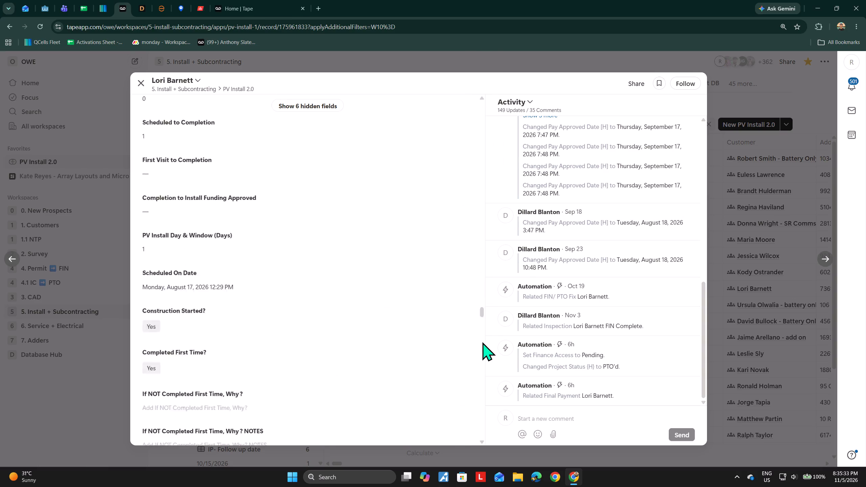
click(248, 256)
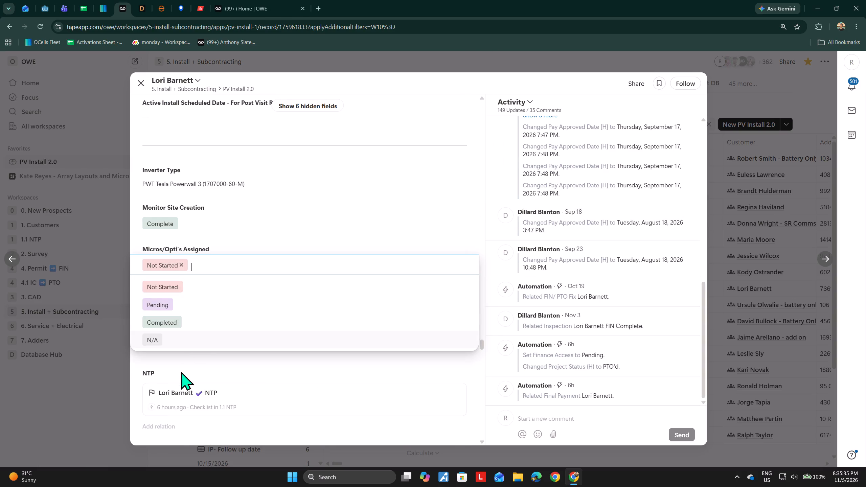
click(181, 345)
click(234, 0)
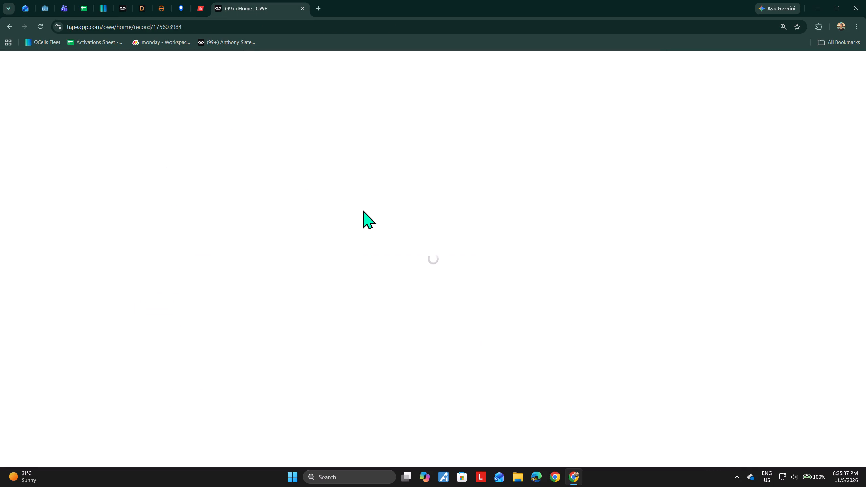
click(303, 6)
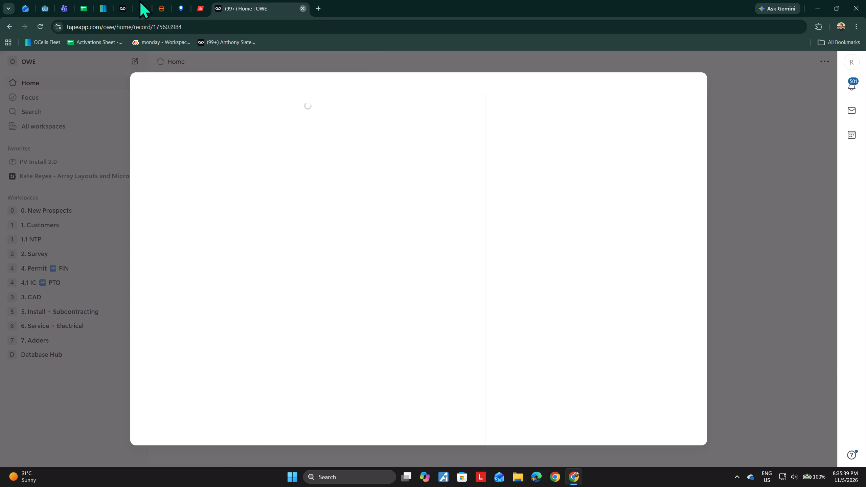
click(130, 2)
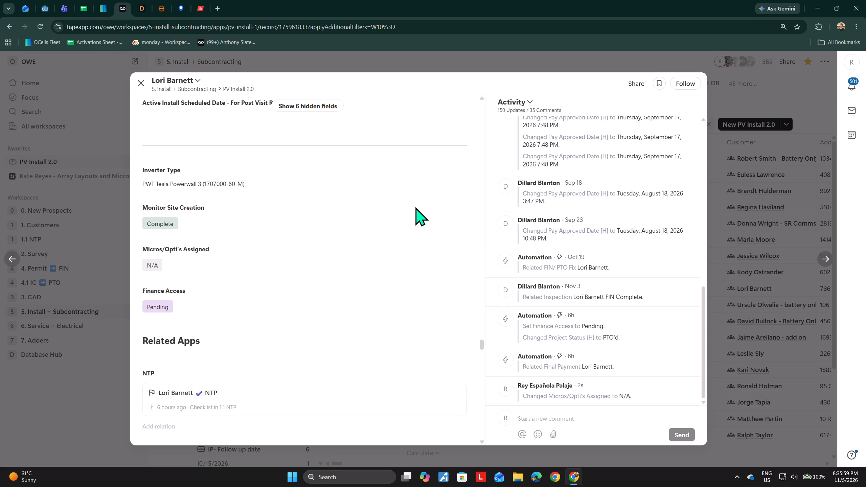
click(139, 84)
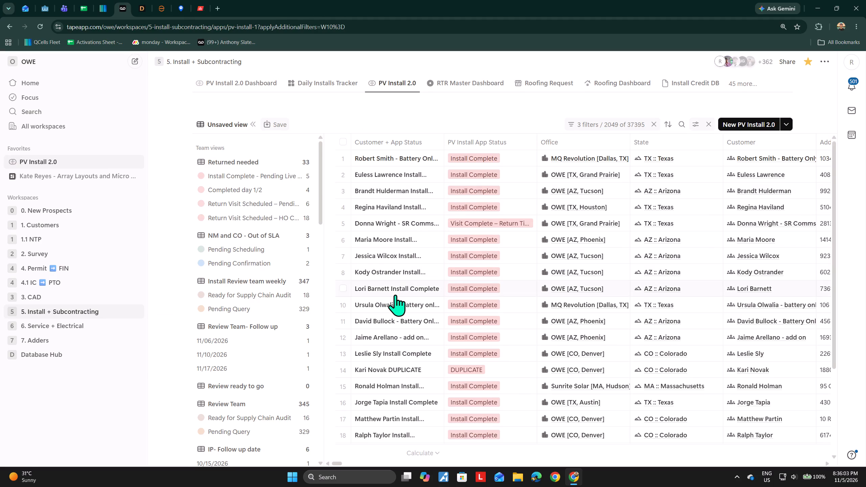
Open the install record in row 10 of the filtered PV Install 2.0 list, with its linked customer record in a separate tab.
click(389, 303)
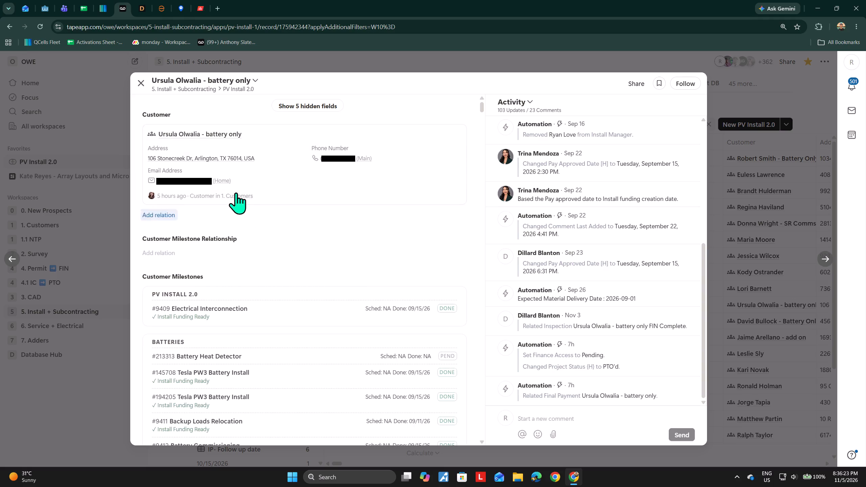
middle_click(217, 135)
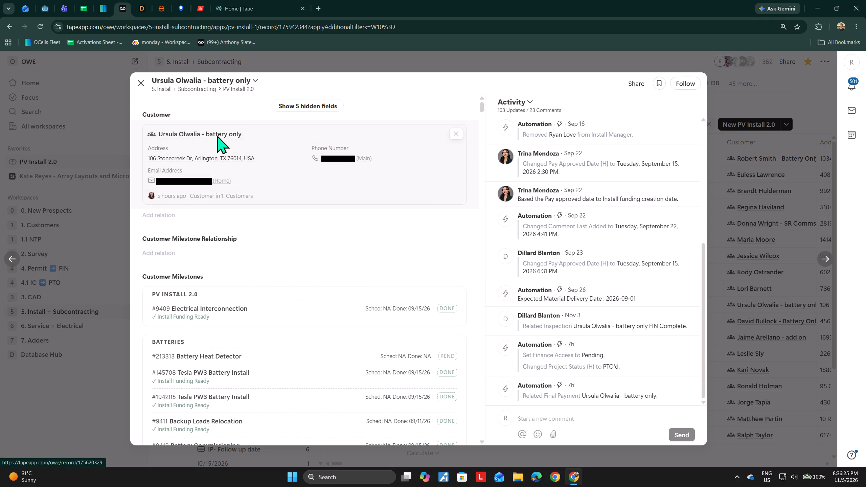
Set Micros/Opti's Assigned to N/A on this battery-only install record, and close it along with the customer page.
click(483, 338)
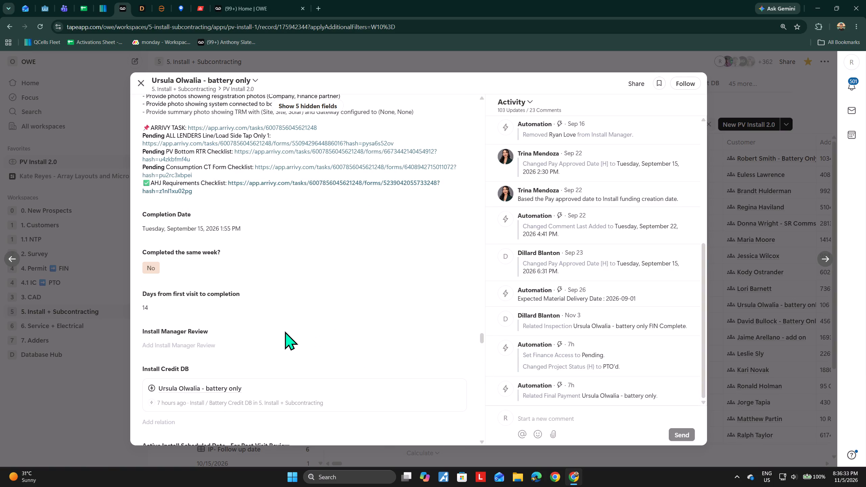
scroll(304, 331, down, 5)
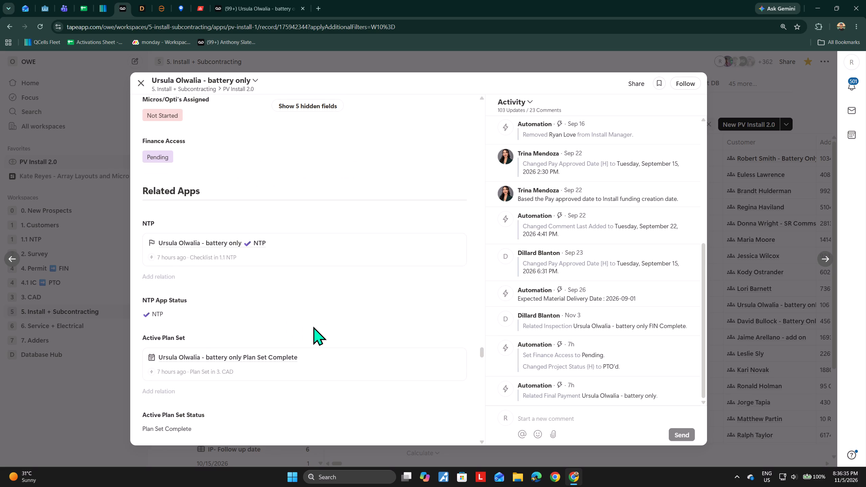
scroll(313, 326, up, 1)
click(239, 207)
click(175, 294)
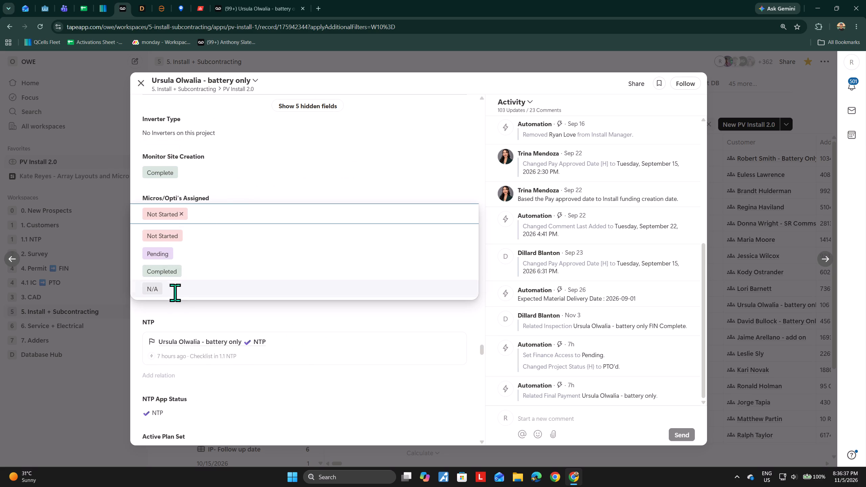
click(140, 90)
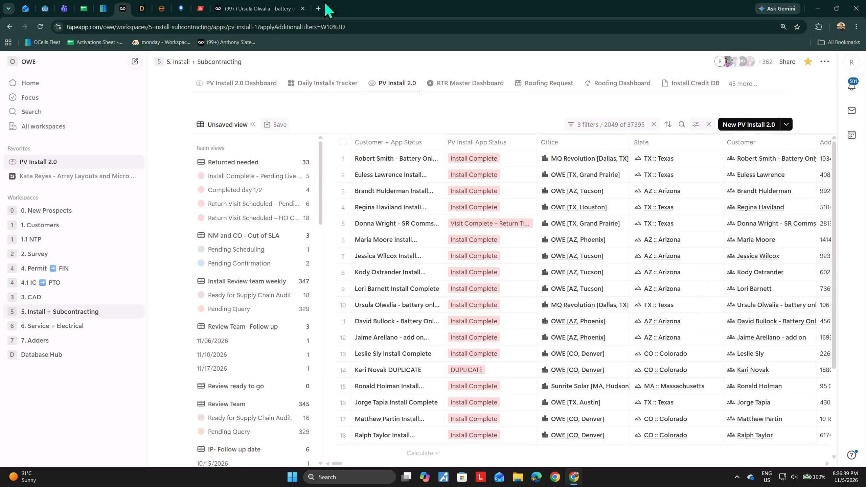
click(302, 8)
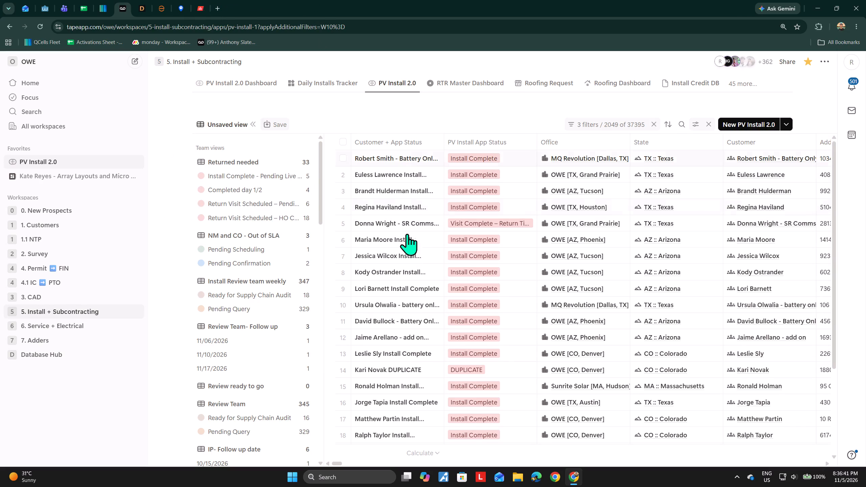
Set Micros/Opti's Assigned to N/A on the battery-only install record in row 11 of the filtered list, and close the record.
click(394, 320)
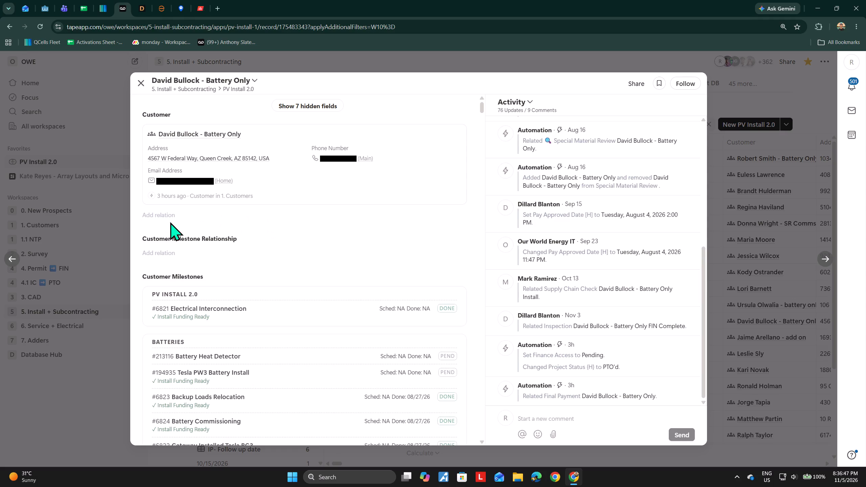
click(483, 331)
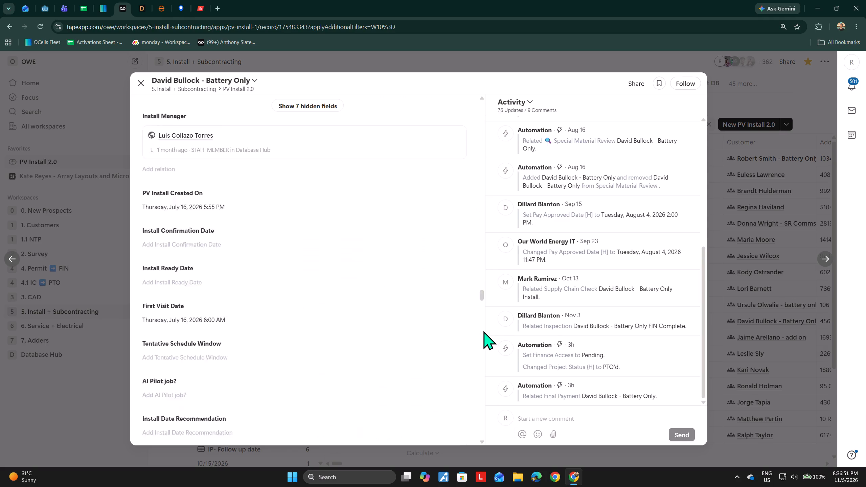
scroll(285, 342, down, 3)
click(233, 198)
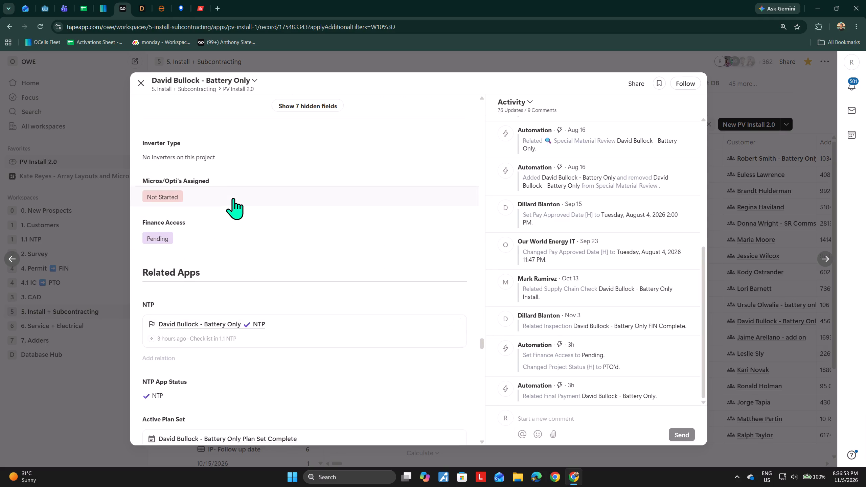
click(195, 266)
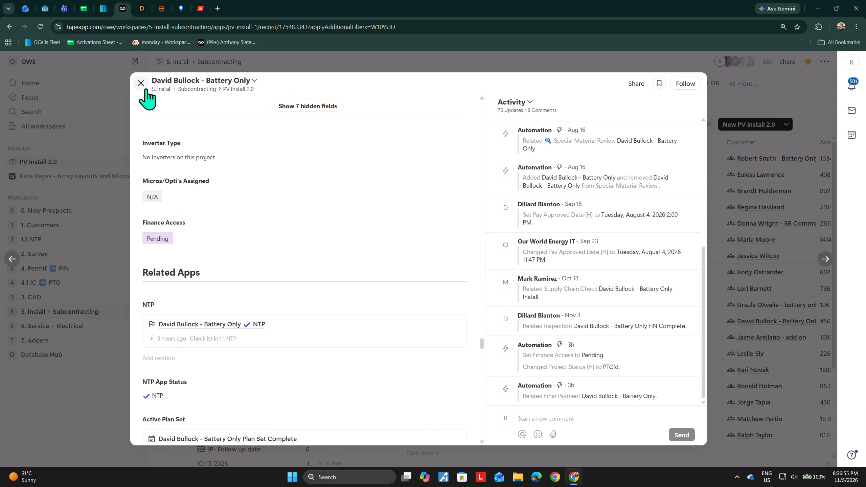
click(146, 85)
Open the next customer's install record, the add-on job in row 12 of the filtered PV Install 2.0 list.
click(397, 336)
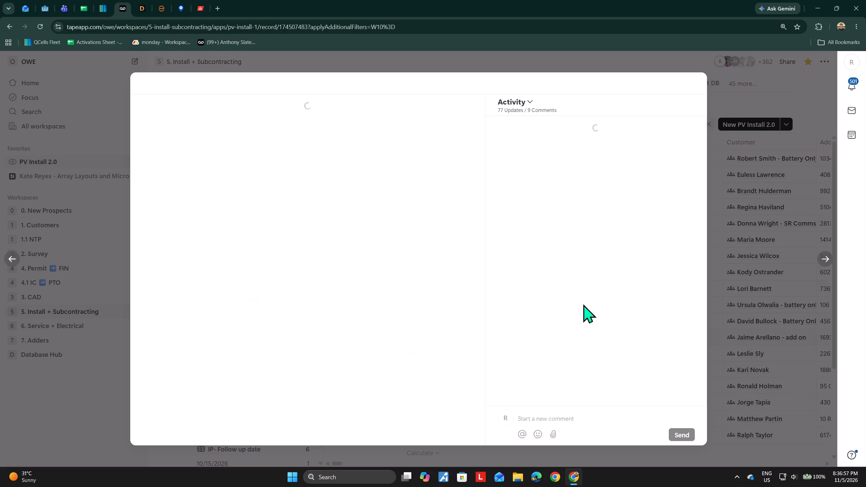
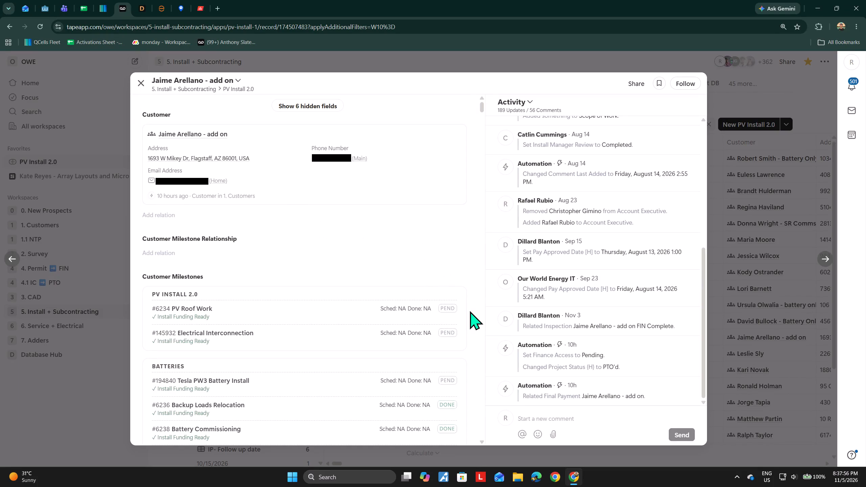
Open the add-on job's customer record in a separate tab, set Micros/Opti's Assigned to N/A on the install record, and close the install record.
middle_click(211, 135)
click(484, 340)
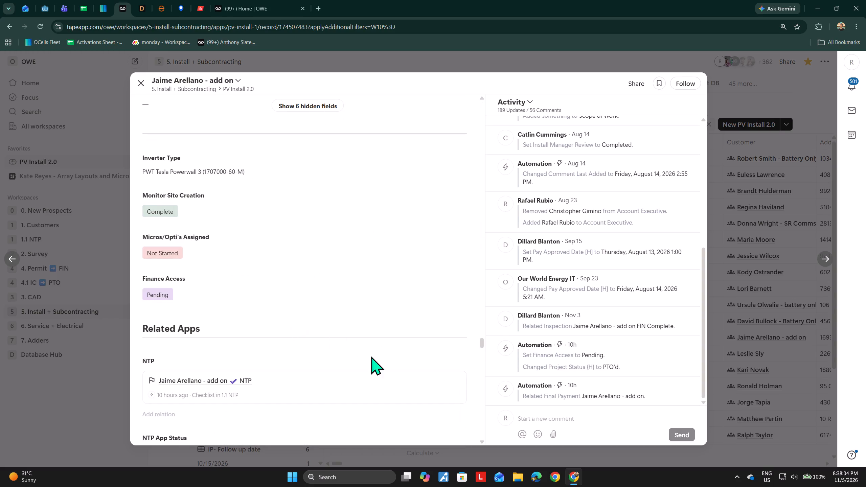
click(212, 255)
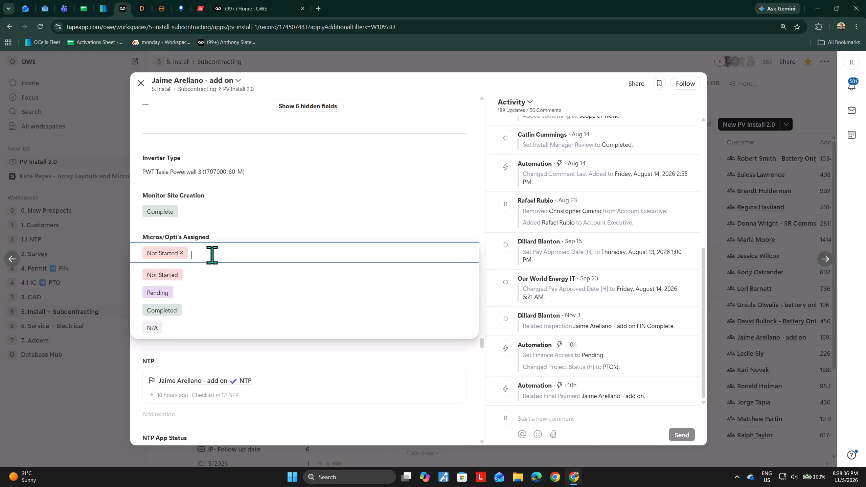
click(164, 331)
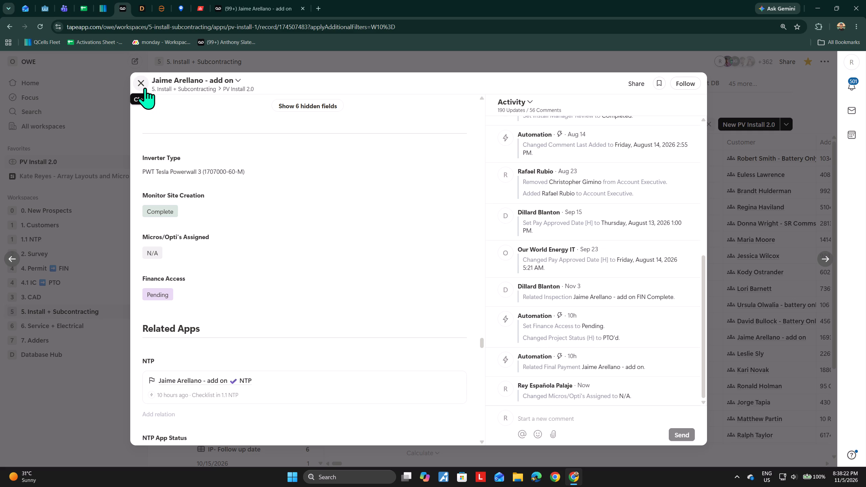
click(145, 88)
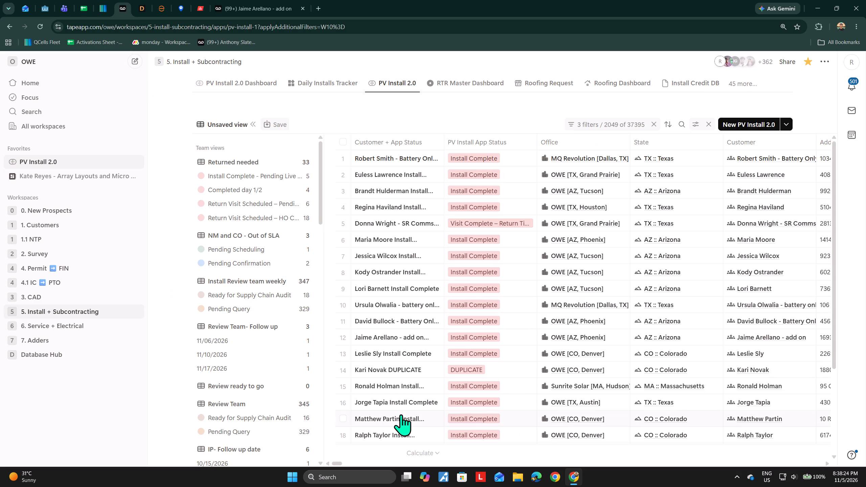
Reopen the add-on job's install record in row 12, check its Micros/Opti's Assigned field, and close the record.
click(393, 338)
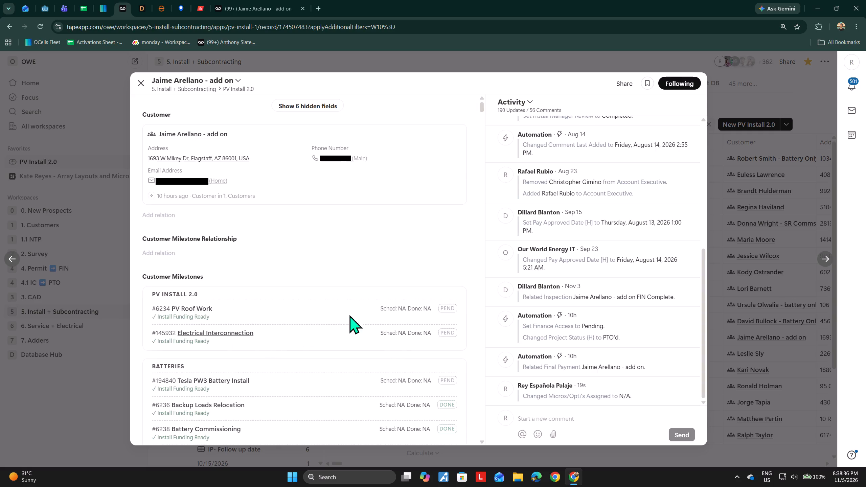
click(483, 329)
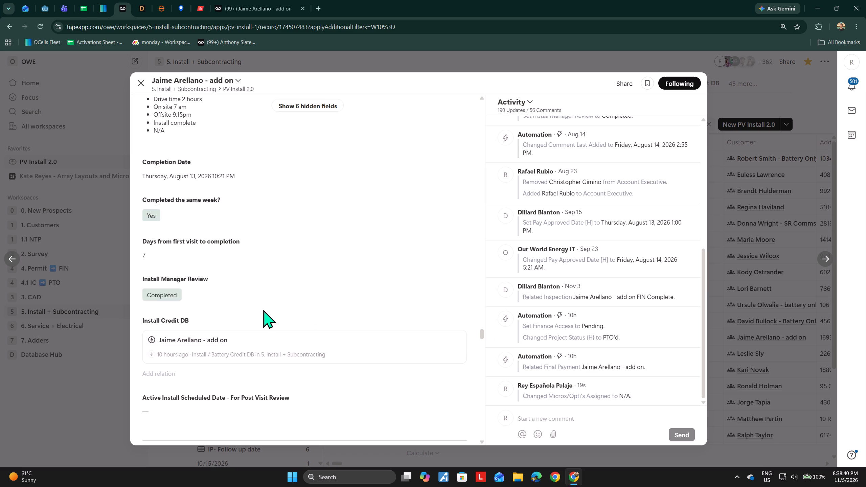
scroll(283, 293, down, 3)
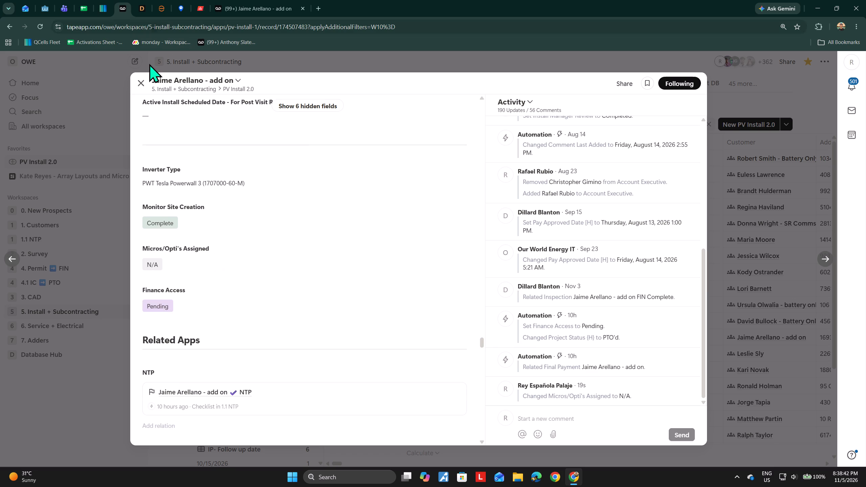
click(138, 84)
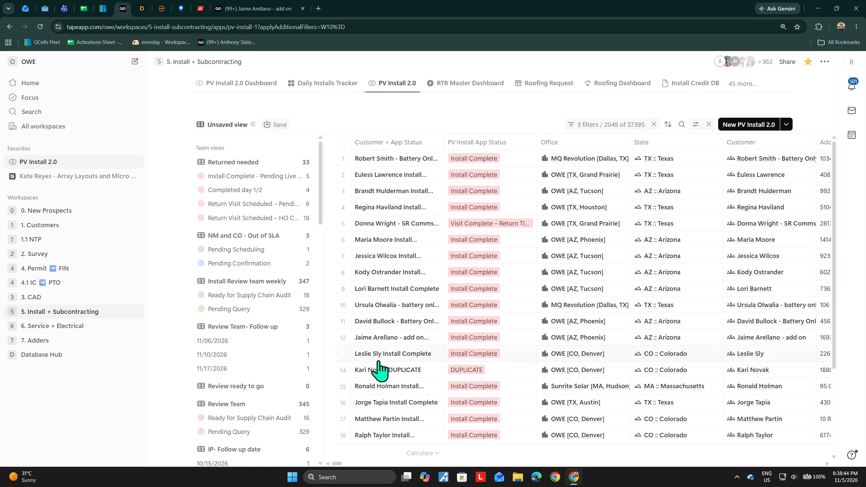
Open the install record in row 13 of the filtered list and its customer record in a separate tab, closing the previous customer's page.
click(403, 354)
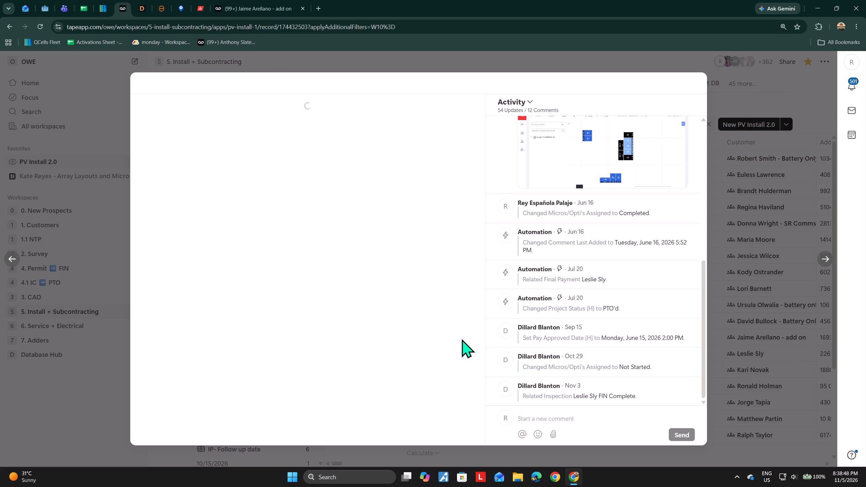
scroll(611, 317, up, 1)
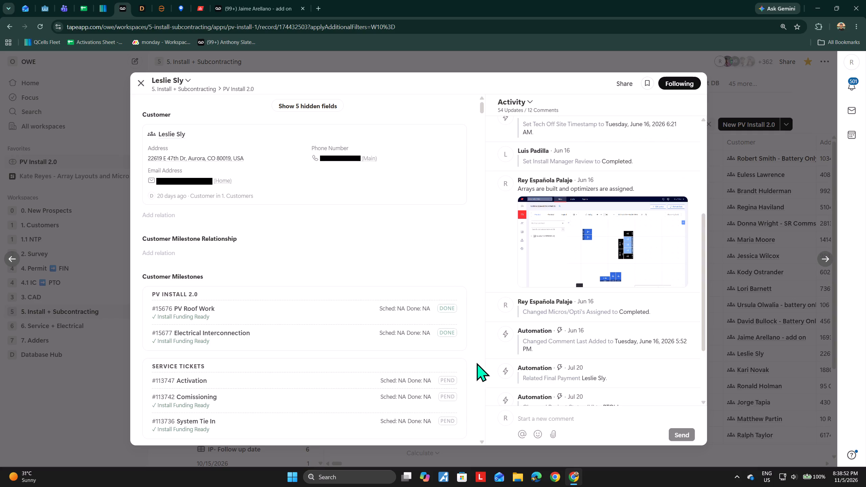
middle_click(167, 135)
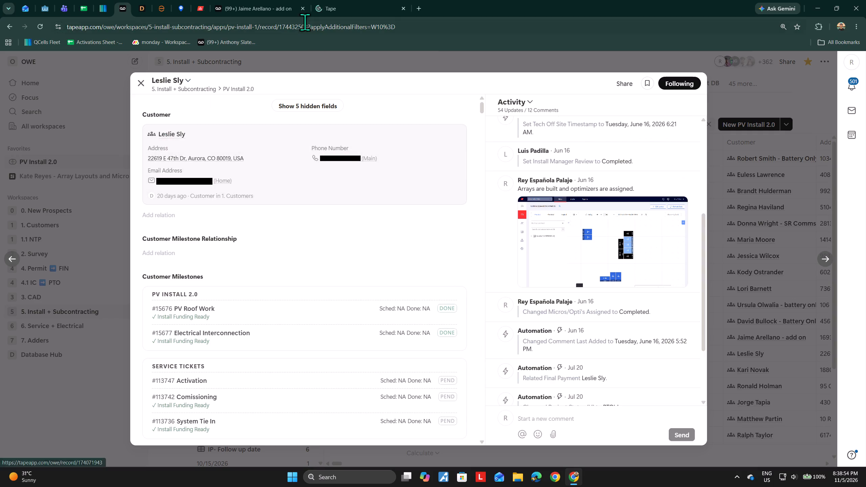
click(300, 9)
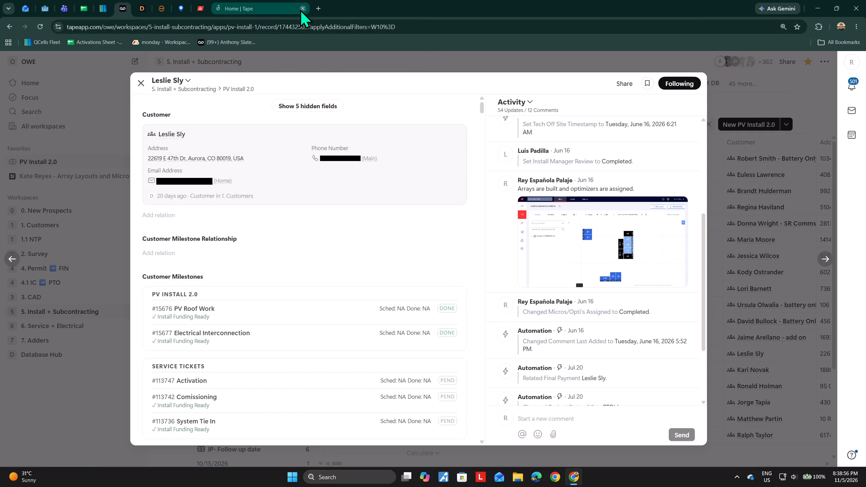
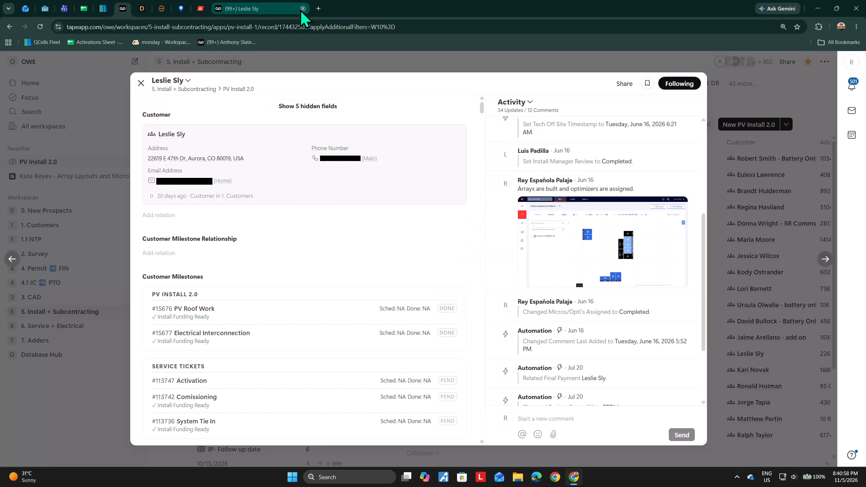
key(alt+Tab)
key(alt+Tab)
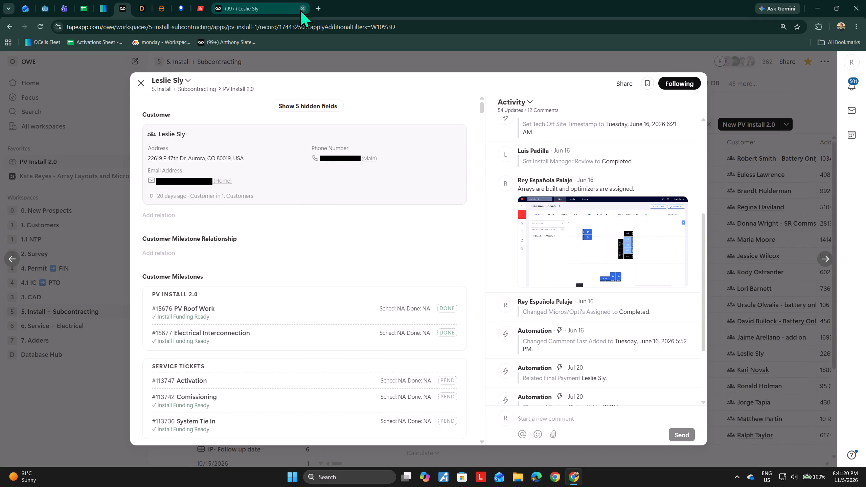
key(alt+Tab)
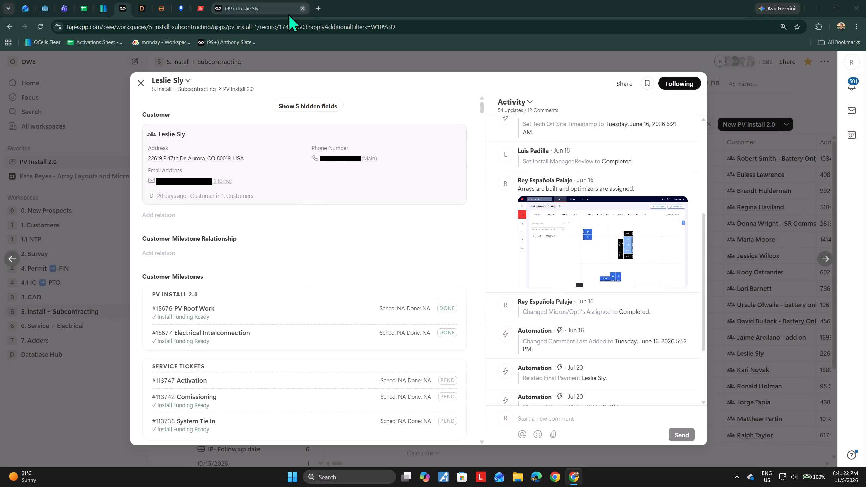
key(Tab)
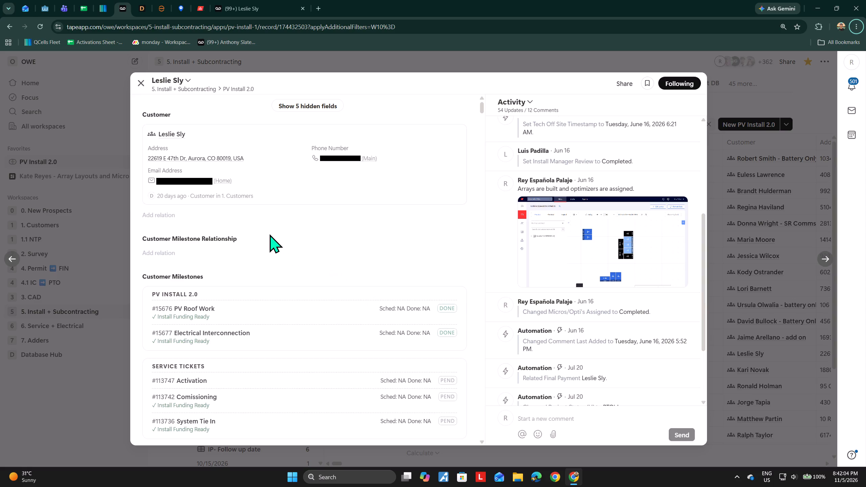
Search the customer's record page for "finan" and copy the Finance ID.
click(267, 0)
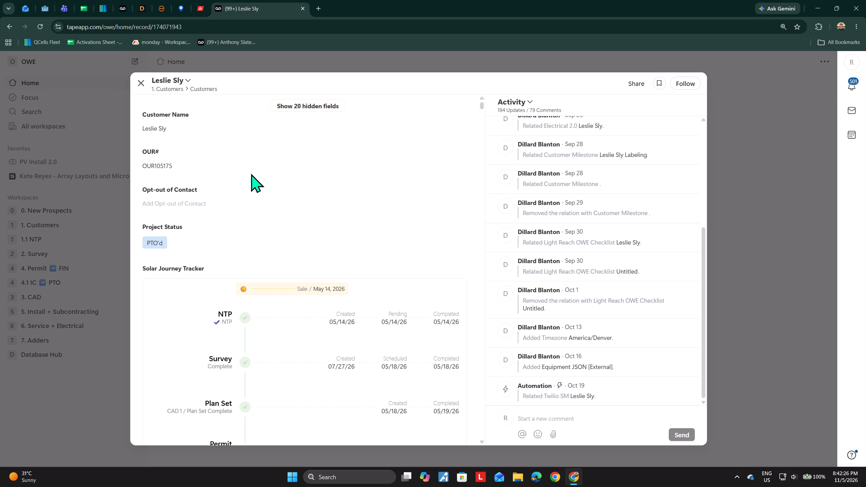
key(ctrl+f)
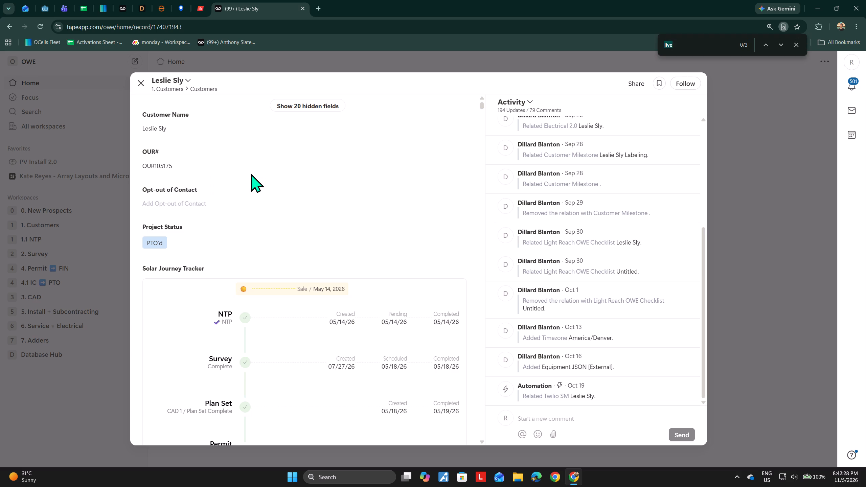
text(finan)
key(Return)
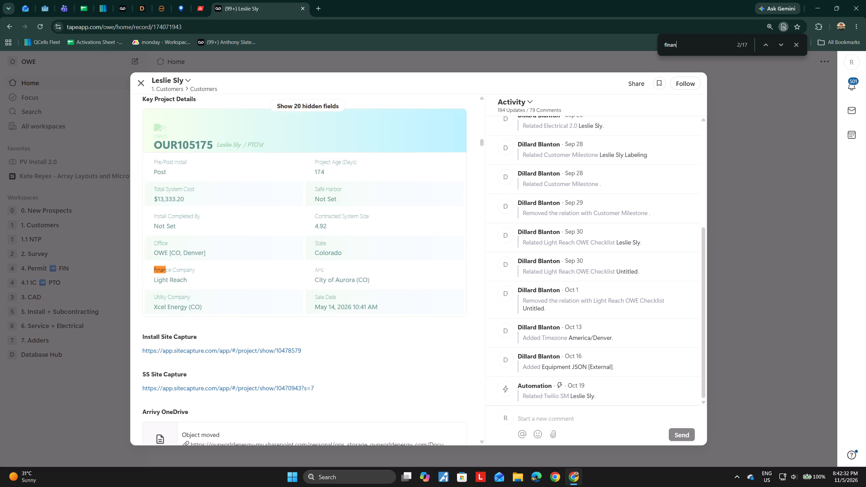
key(Return)
key(Return)
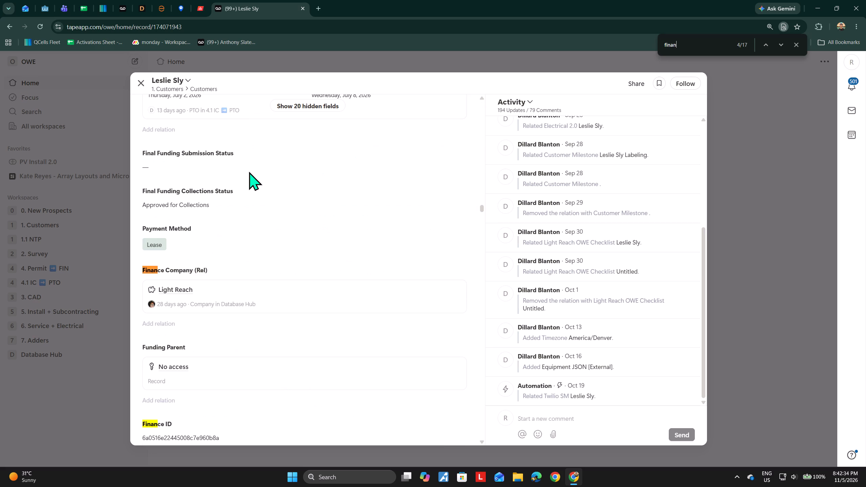
triple_click(200, 440)
right_click(200, 440)
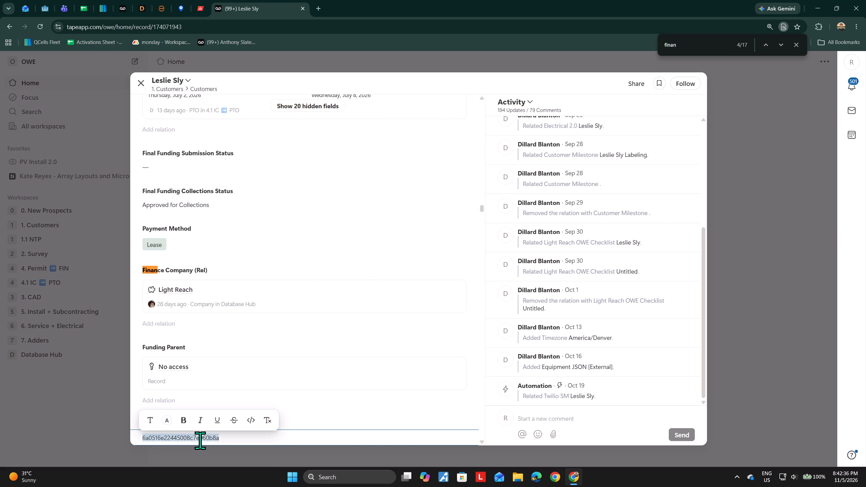
click(234, 279)
Search the SolarEdge site list for the copied Finance ID and open the customer's site.
click(200, 6)
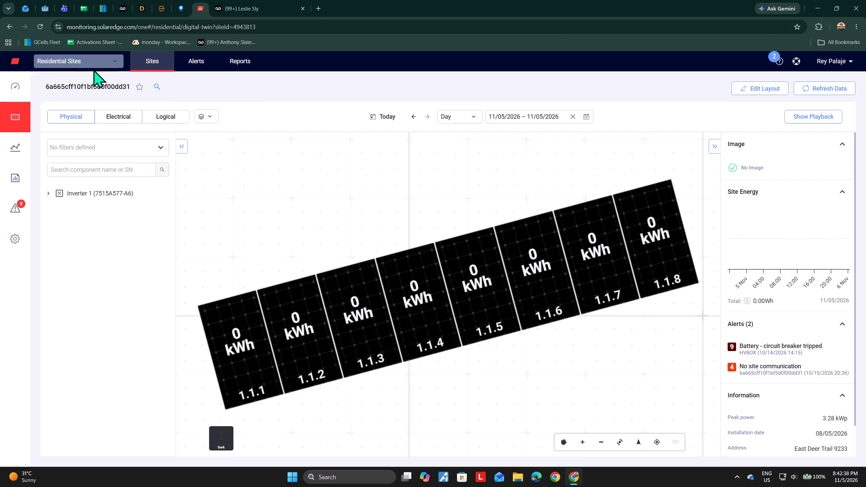
click(13, 61)
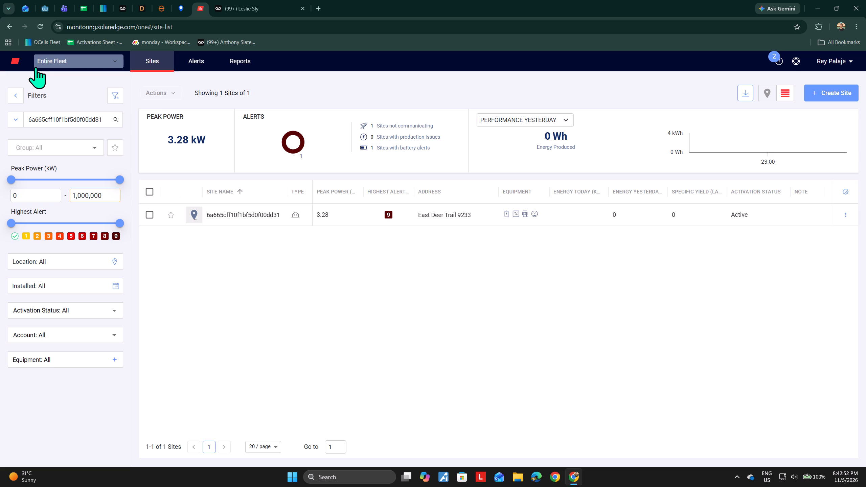
key(alt+Tab)
key(alt+Tab)
triple_click(54, 114)
key(ctrl+v)
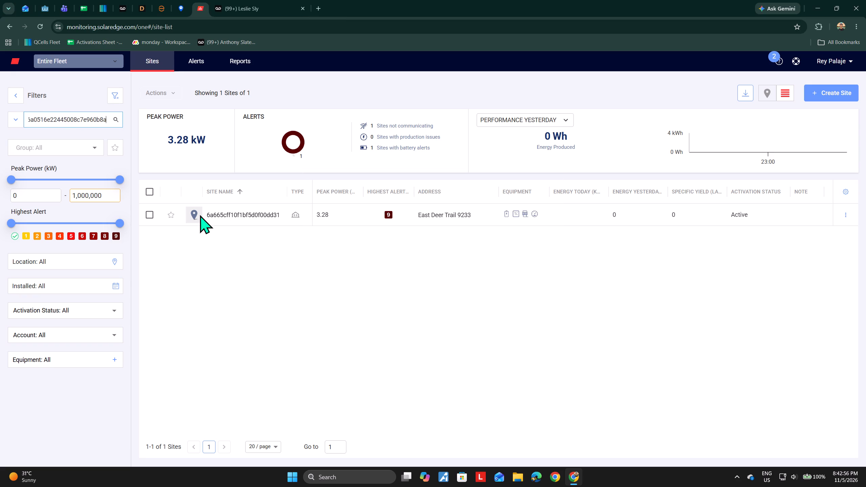
click(241, 221)
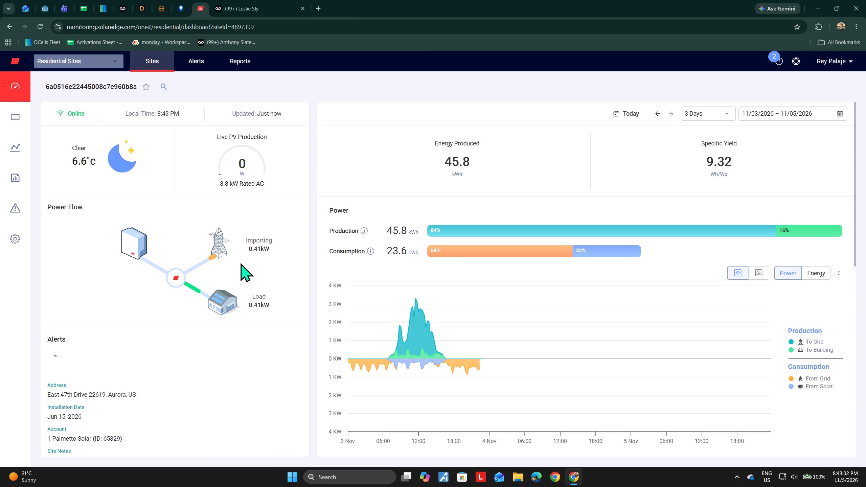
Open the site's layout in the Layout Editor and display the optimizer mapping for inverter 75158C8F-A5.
click(17, 118)
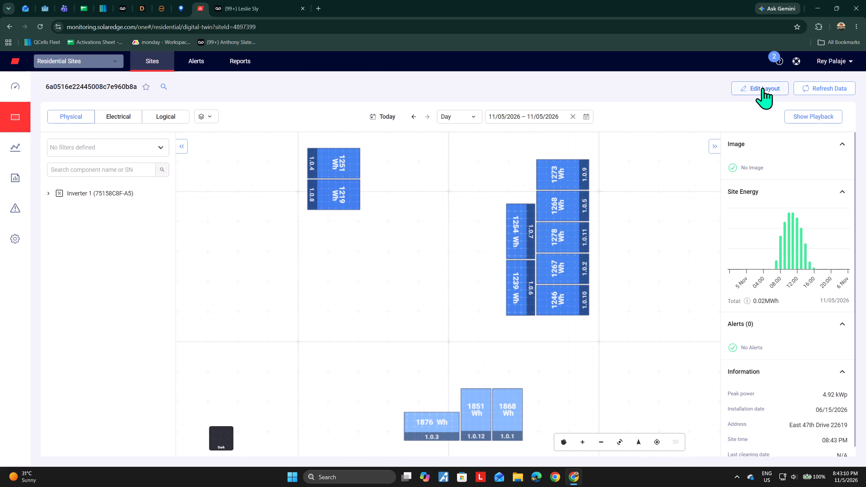
click(762, 88)
click(339, 0)
click(275, 0)
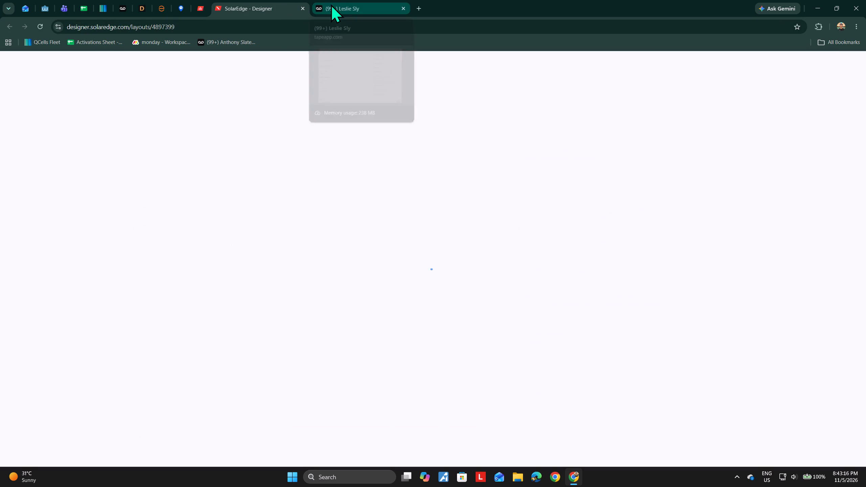
click(349, 0)
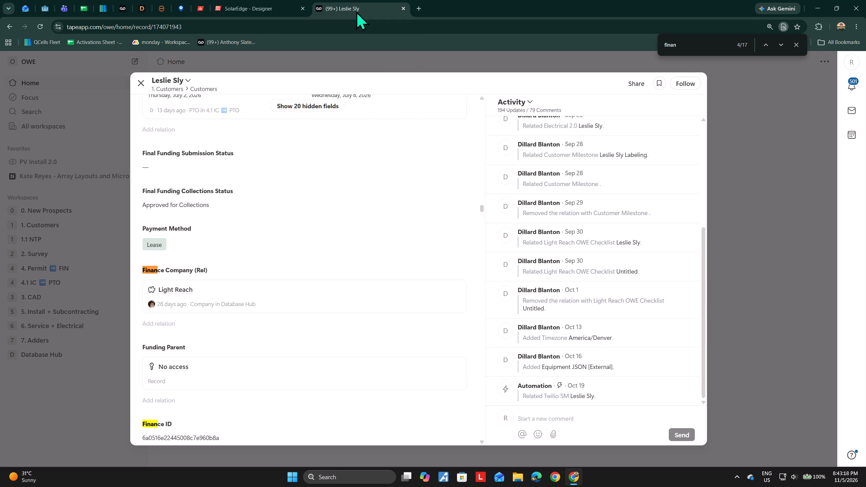
click(254, 0)
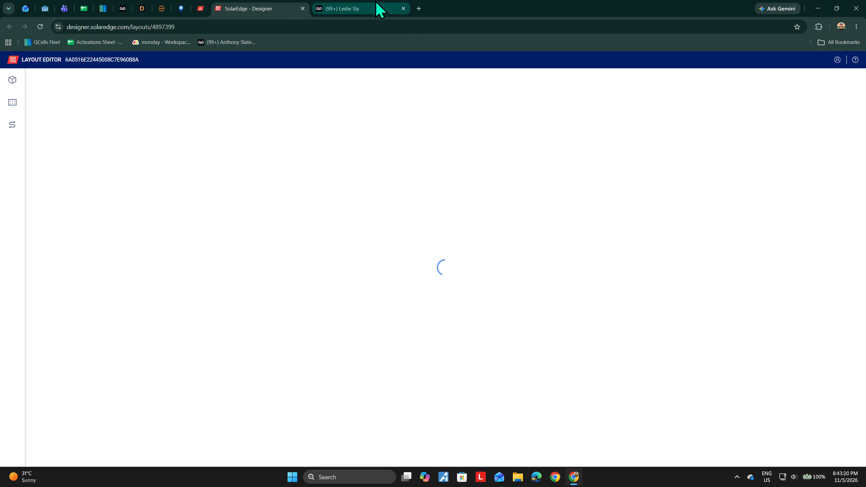
click(373, 0)
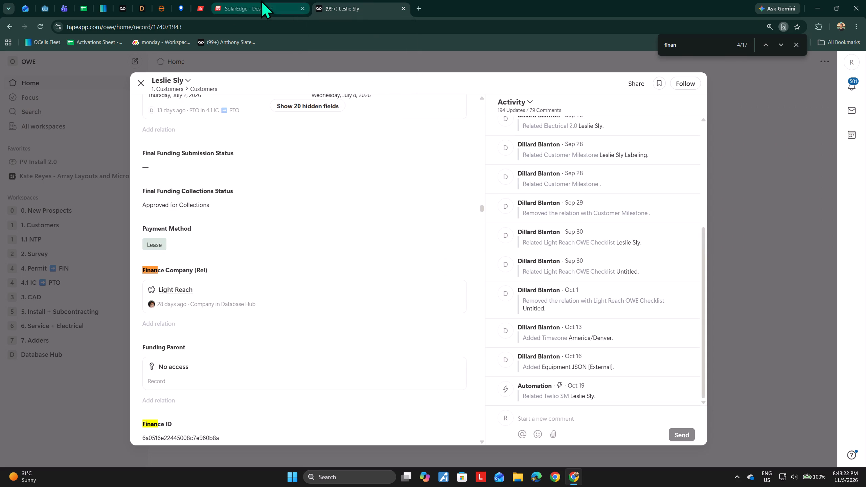
click(261, 0)
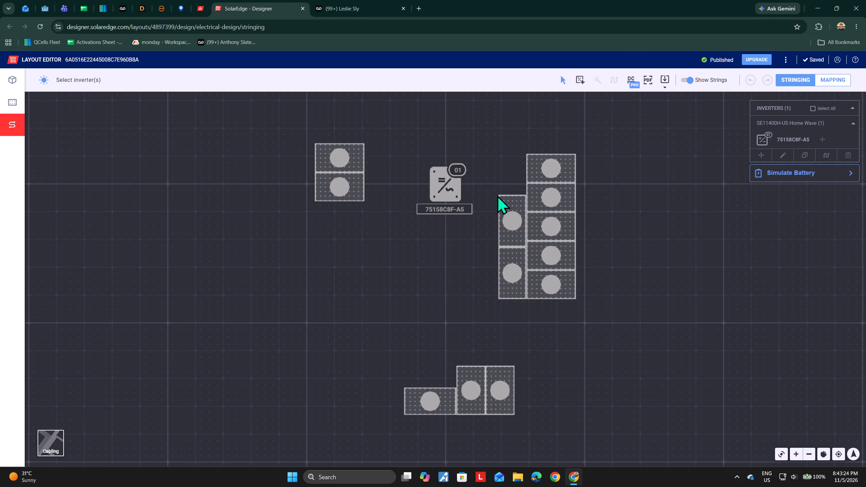
click(445, 186)
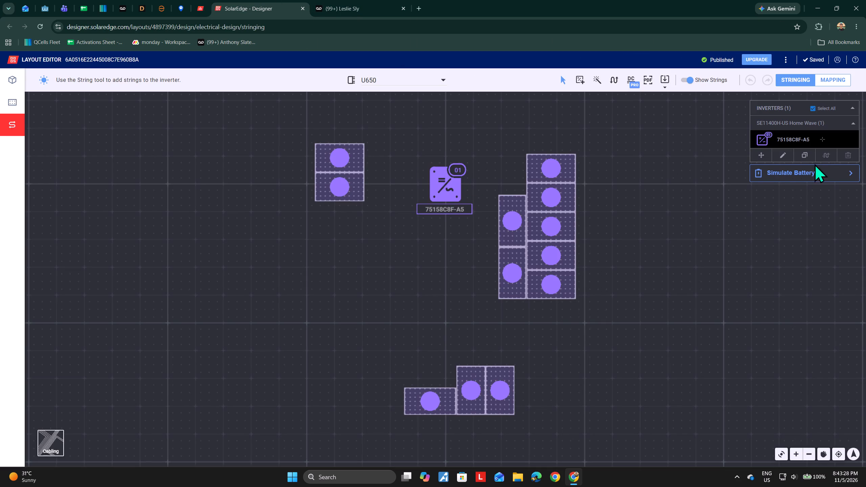
click(840, 81)
drag(290, 0, 293, 0)
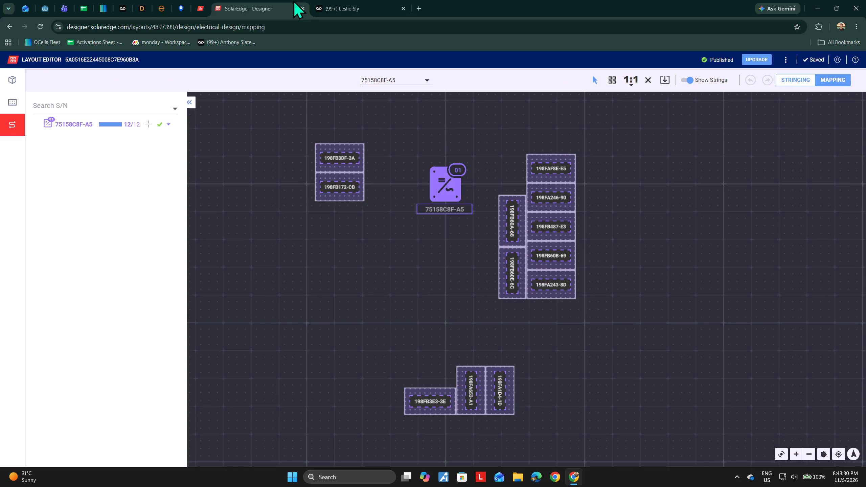
drag(293, 0, 294, 0)
Look up the OUR# from the customer's record in Arrivy and open the completed PV Install 2.0 task.
click(357, 0)
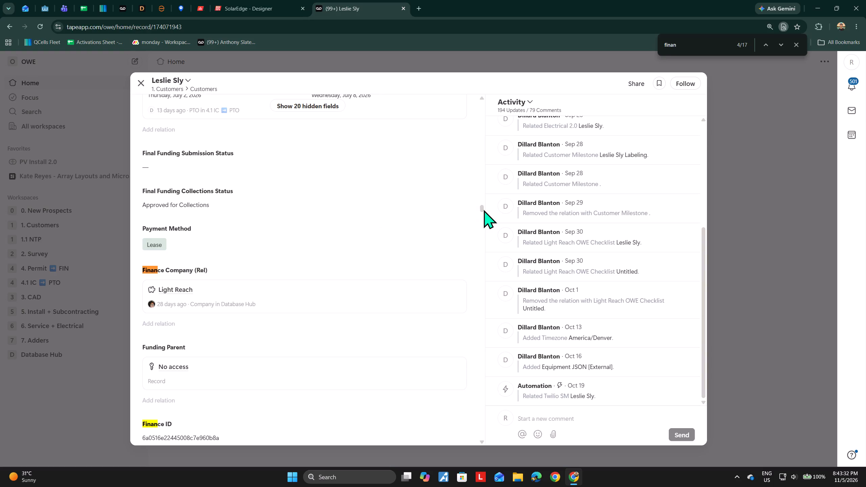
drag(484, 210, 488, 72)
double_click(158, 164)
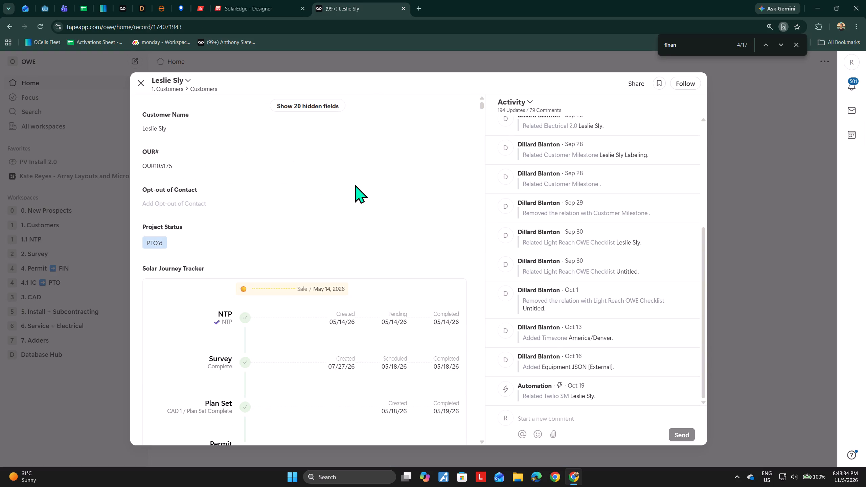
key(ctrl+c)
click(177, 1)
double_click(348, 64)
key(ctrl+v)
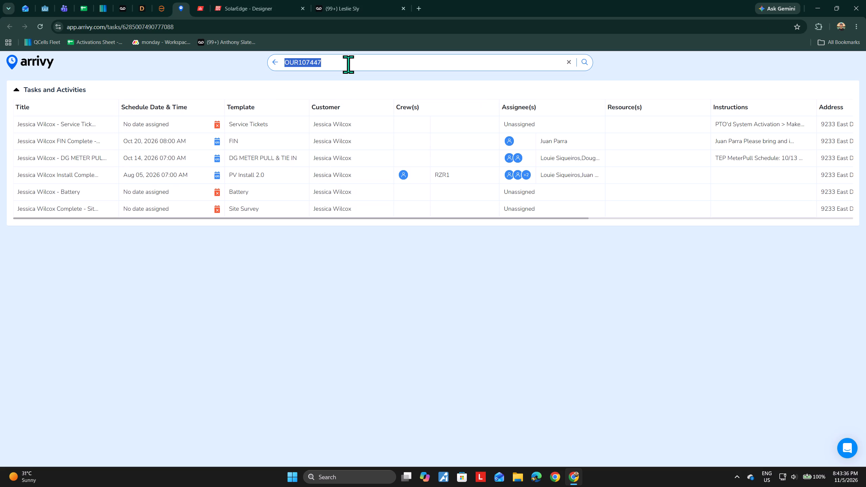
key(Return)
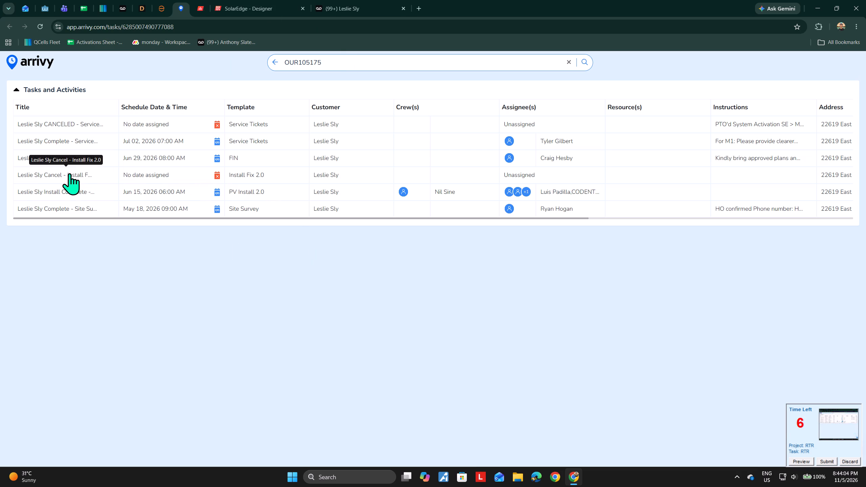
click(75, 192)
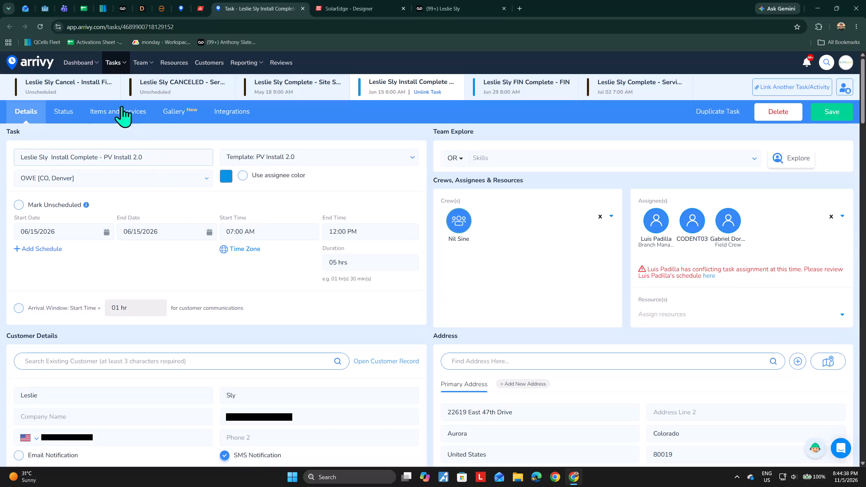
Open the task's LIGHTREACH PV TOP RTR checklist form and go to its Penetrations/Mounts, Inverter/MCI/Optimizer section.
click(65, 113)
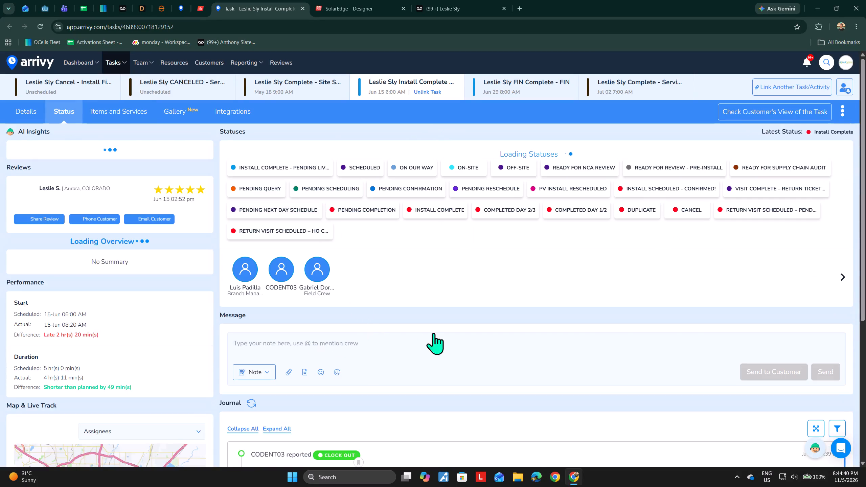
scroll(504, 297, down, 1)
scroll(448, 272, down, 1)
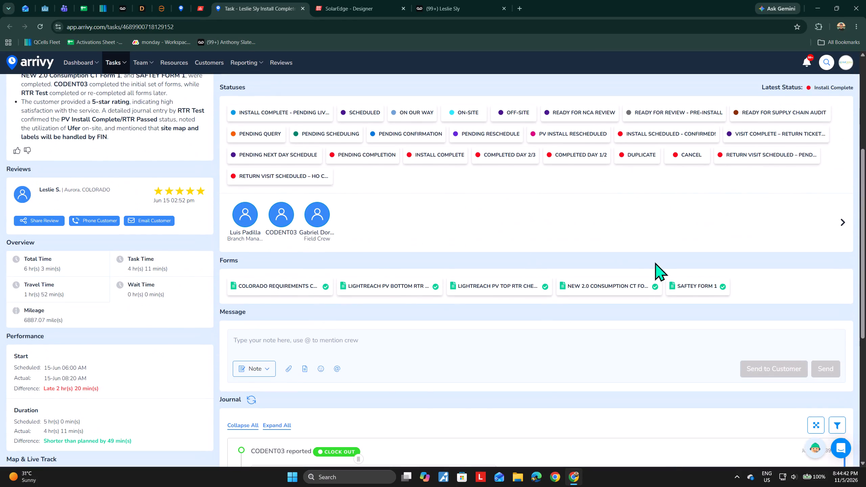
click(500, 286)
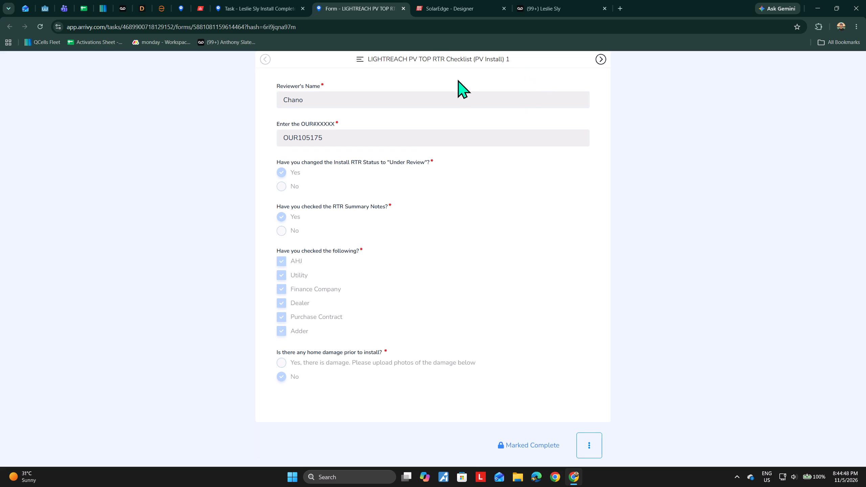
click(445, 53)
click(445, 58)
click(390, 103)
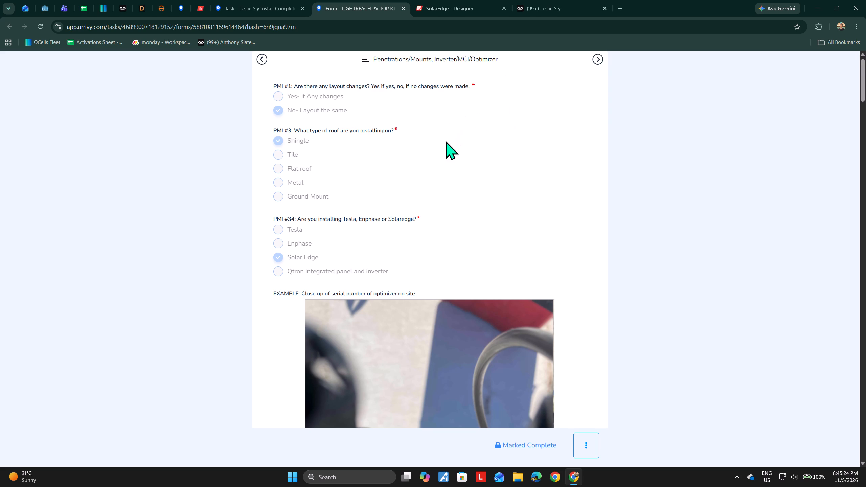
Enlarge the full optimizer map photo under PMI #55 and return to the SolarEdge layout mapping for comparison.
scroll(345, 70, down, 10)
scroll(428, 162, up, 5)
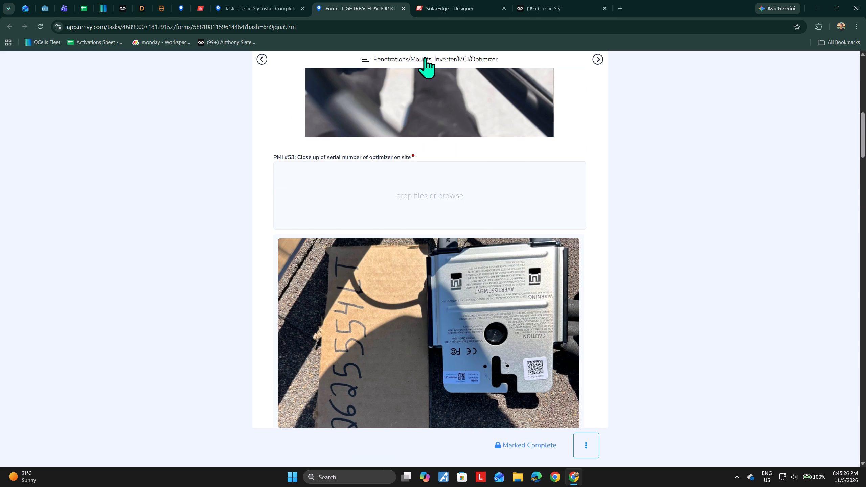
click(425, 57)
click(425, 57)
scroll(443, 100, down, 14)
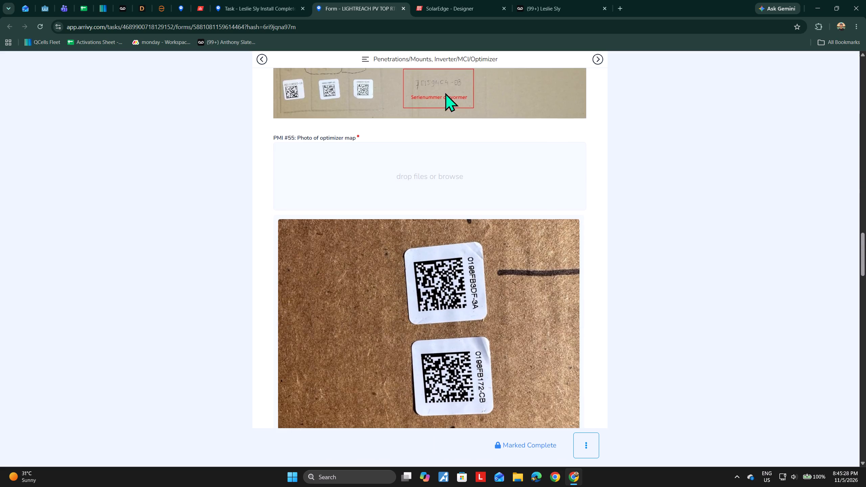
scroll(445, 93, down, 4)
click(404, 225)
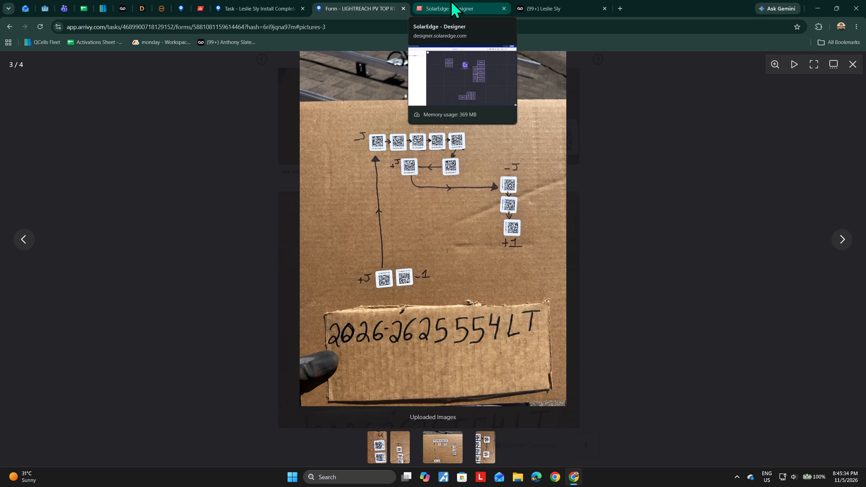
click(451, 0)
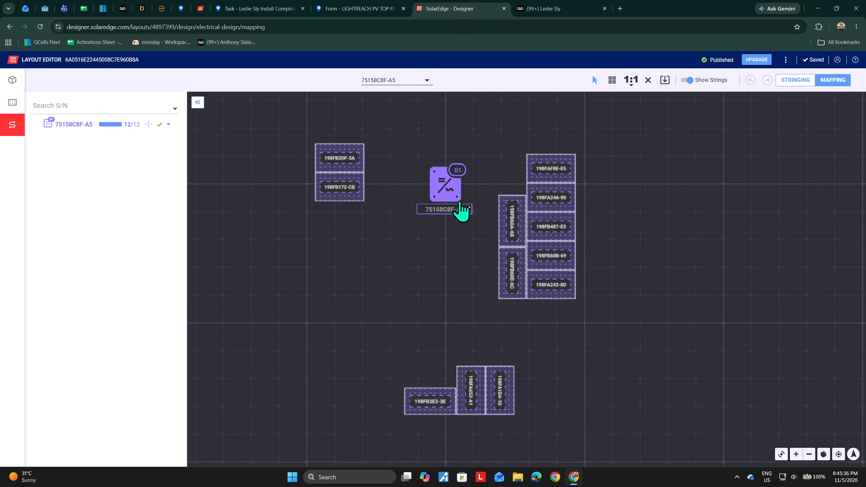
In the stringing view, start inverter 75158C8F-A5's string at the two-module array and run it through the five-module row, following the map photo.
middle_drag(256, 157, 391, 327)
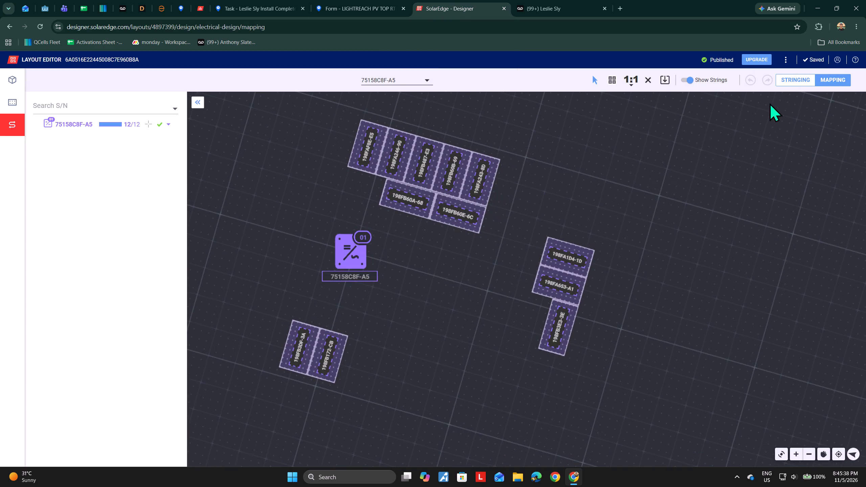
click(788, 83)
middle_drag(250, 164, 251, 218)
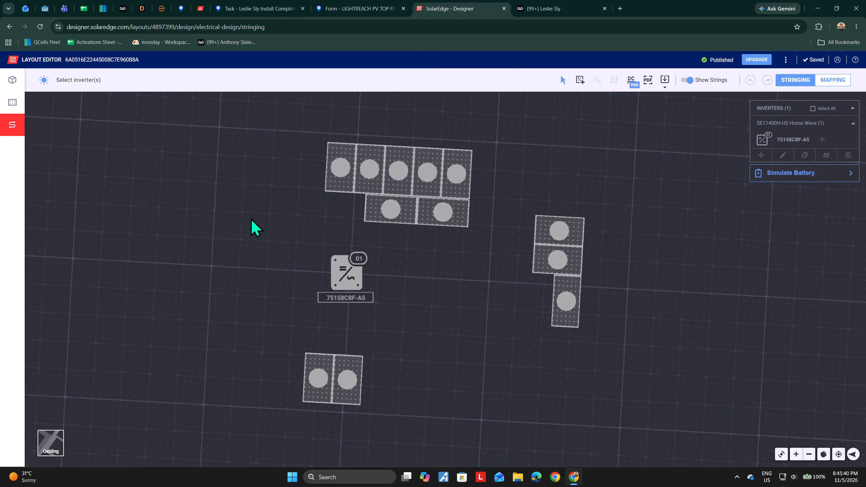
middle_drag(251, 218, 251, 227)
click(383, 0)
click(443, 0)
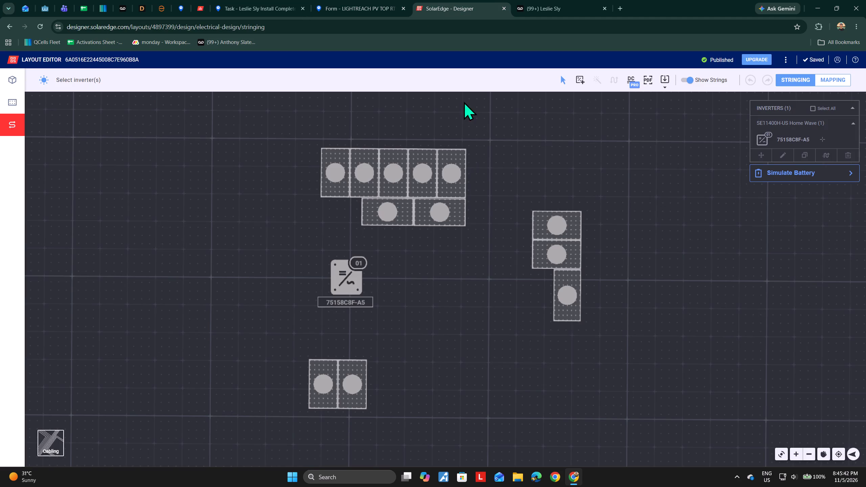
drag(348, 271, 352, 268)
click(611, 81)
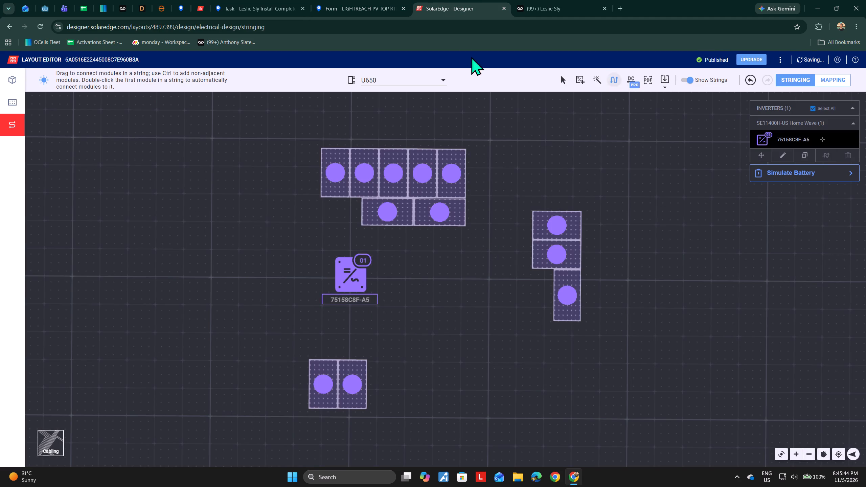
drag(368, 0, 374, 0)
click(468, 0)
drag(349, 389, 314, 378)
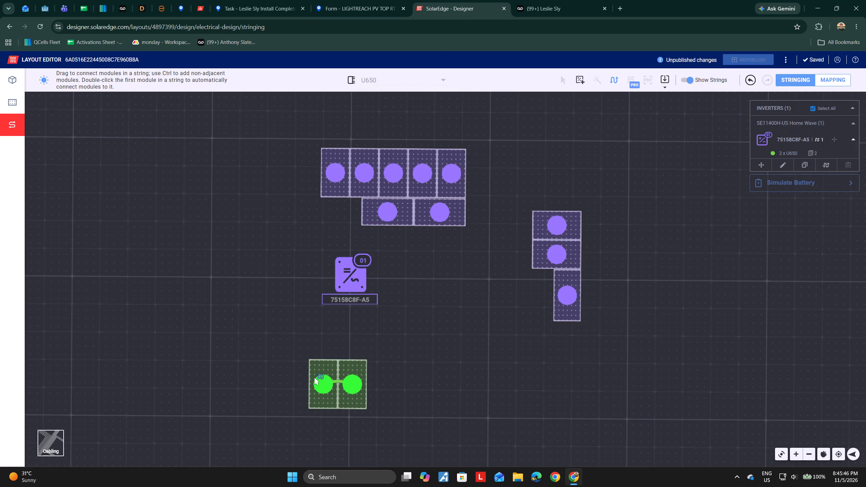
drag(314, 378, 452, 158)
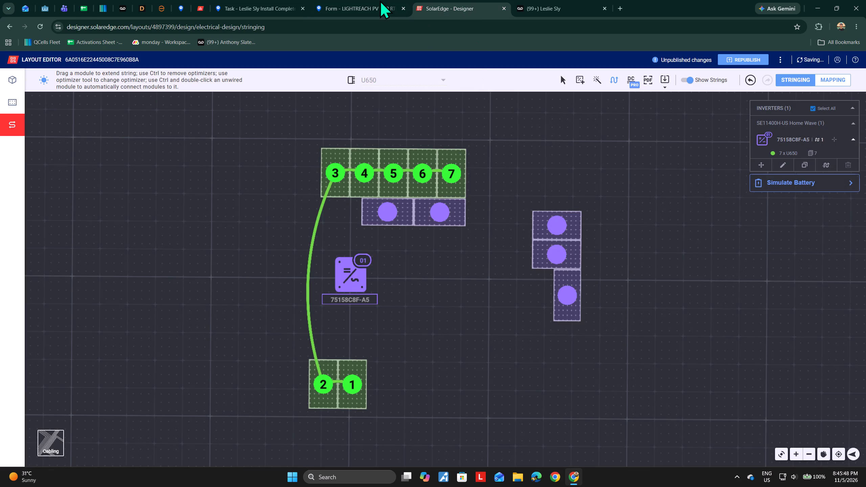
Extend the string from module 7 through the two modules below the row and then the separate three-module array, matching the photo.
drag(370, 0, 375, 0)
click(442, 0)
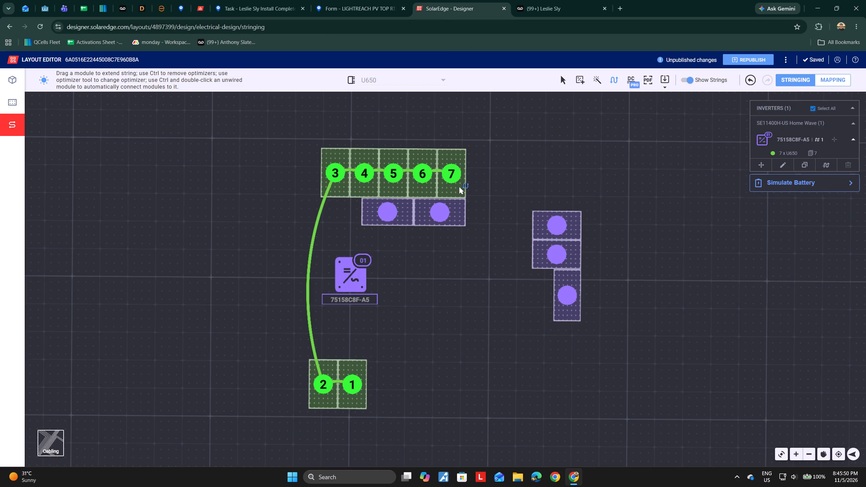
drag(458, 189, 379, 210)
drag(374, 0, 379, 0)
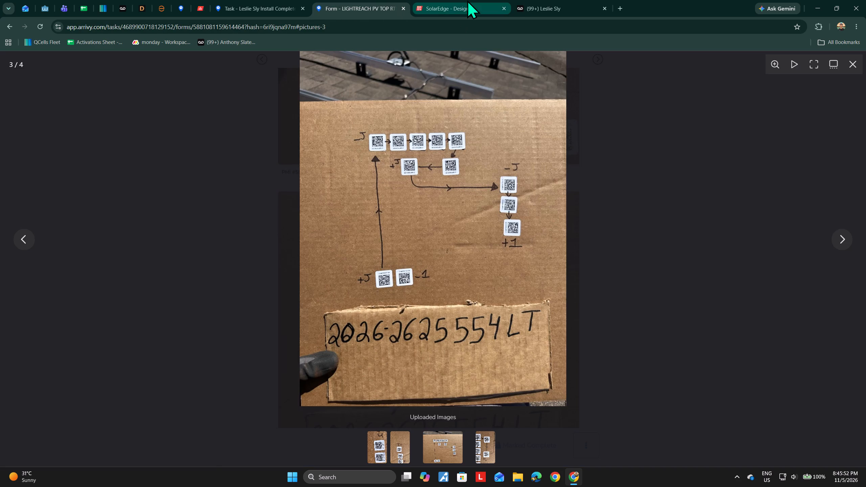
click(467, 0)
drag(386, 218, 569, 295)
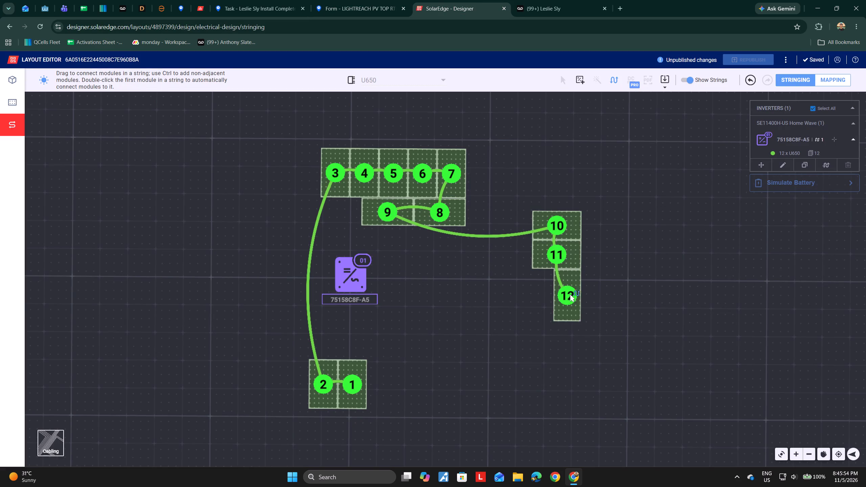
drag(569, 295, 569, 301)
Republish the restrung layout to monitoring with the site peak power override enabled.
click(755, 56)
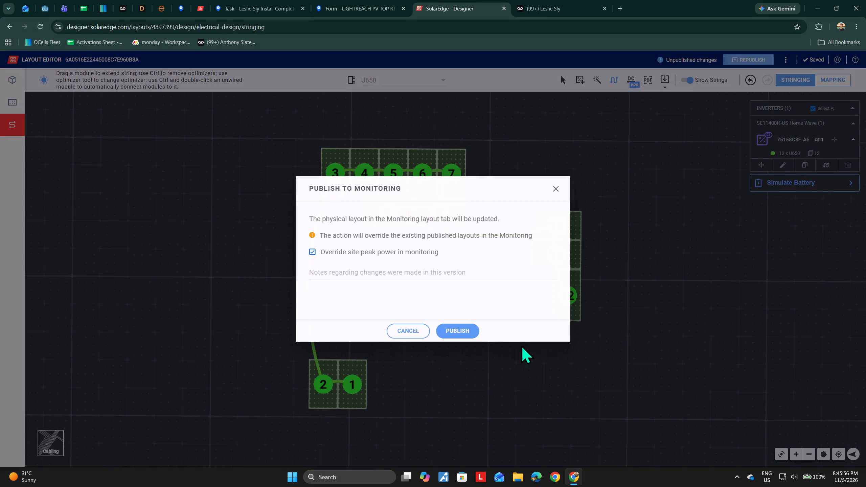
click(464, 323)
click(463, 330)
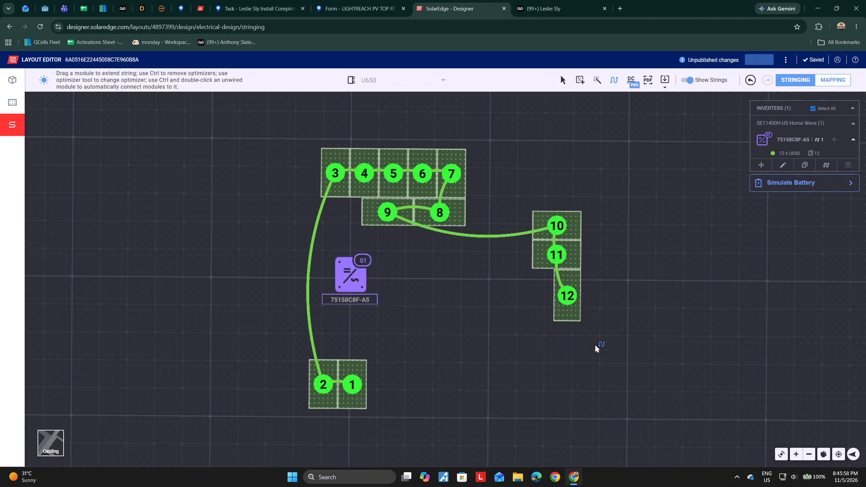
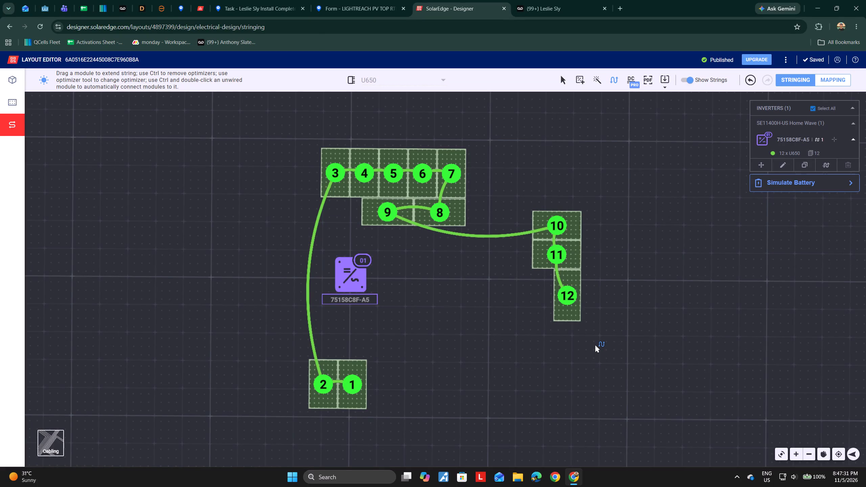
Capture a screenshot of the finished 12-module stringing layout in the SolarEdge designer.
key(shift+super+s)
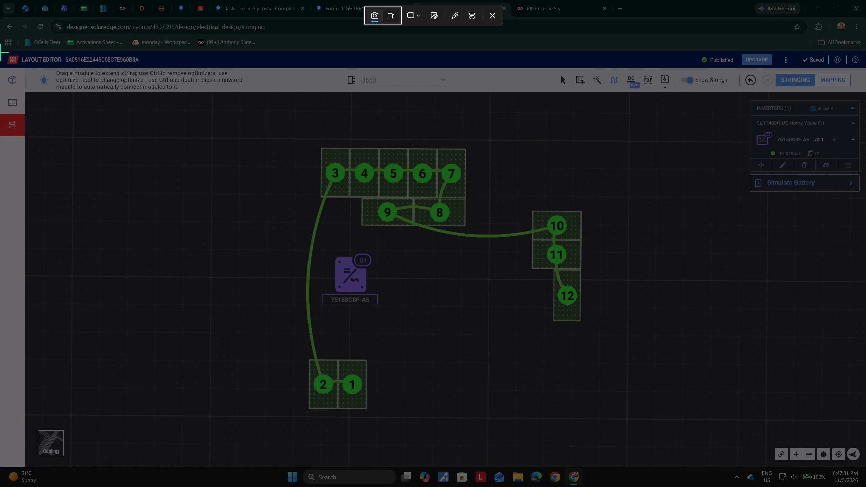
drag(0, 52, 865, 463)
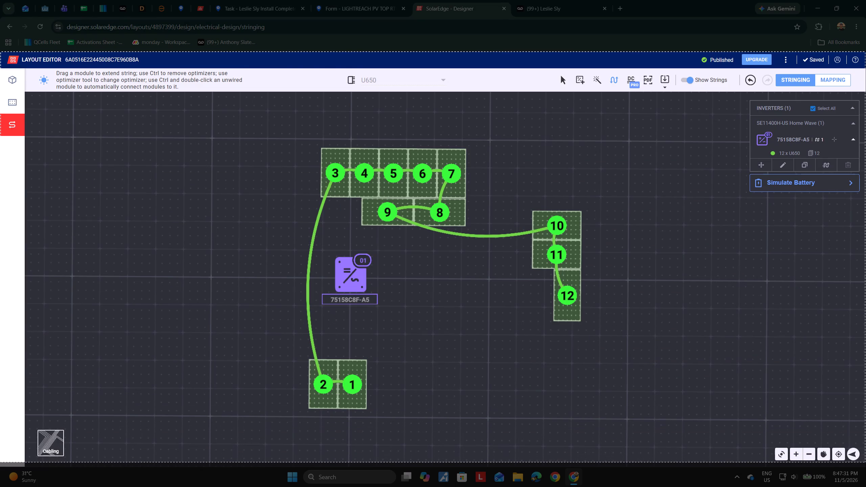
drag(865, 463, 865, 464)
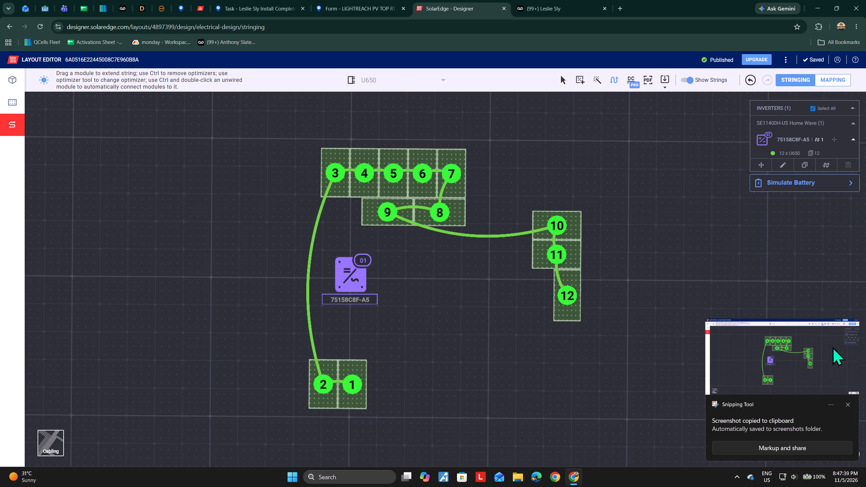
On the customer's PV Install 2.0 record, reply to the June 16 "Arrays are built and optimizers are assigned" comment with "String Added" and the screenshot.
click(337, 0)
click(282, 0)
click(352, 0)
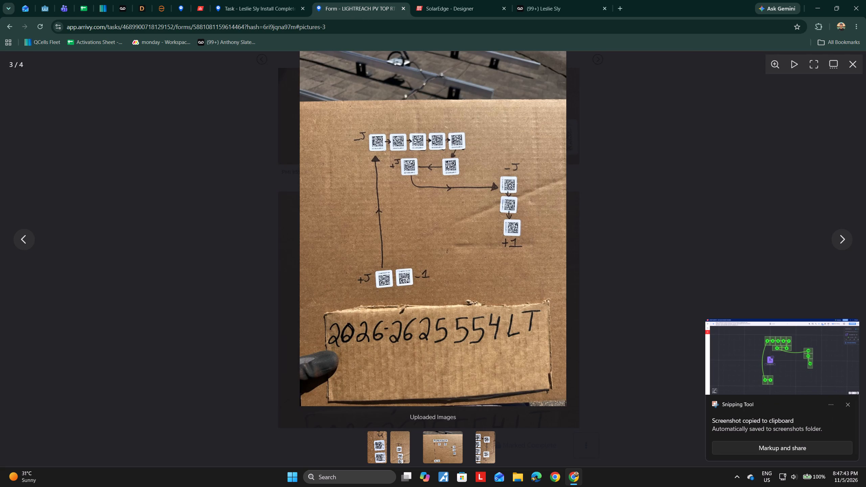
click(258, 3)
click(202, 4)
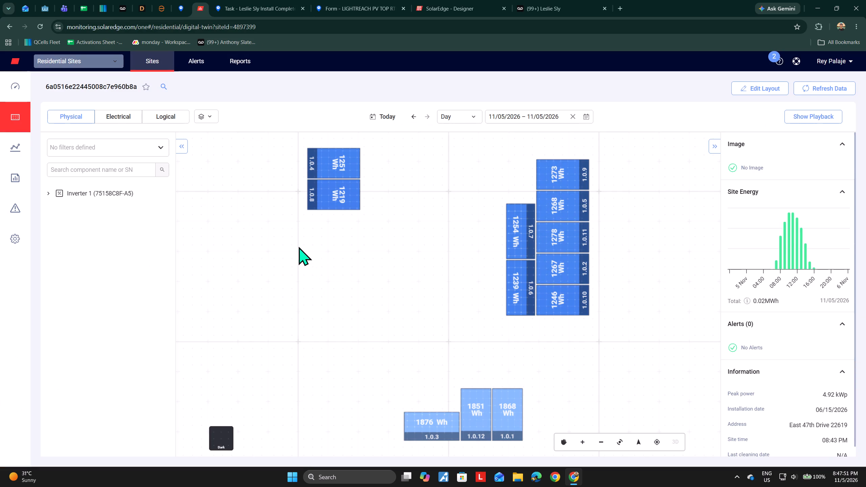
click(114, 0)
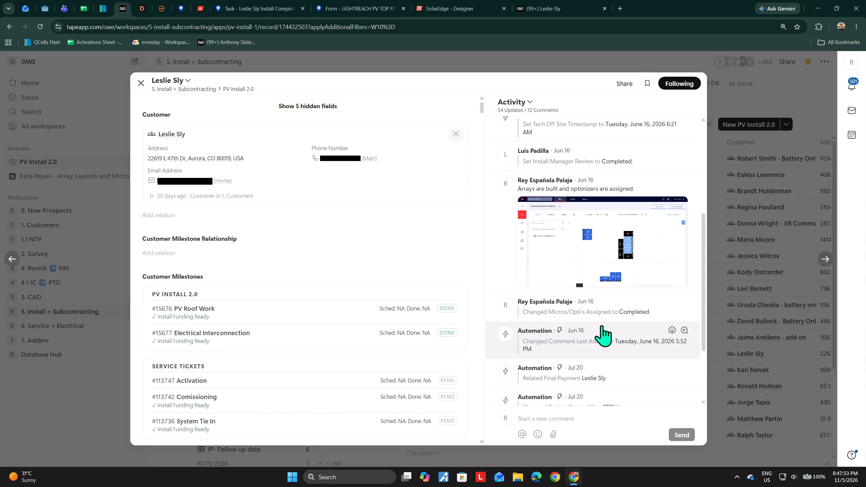
click(669, 180)
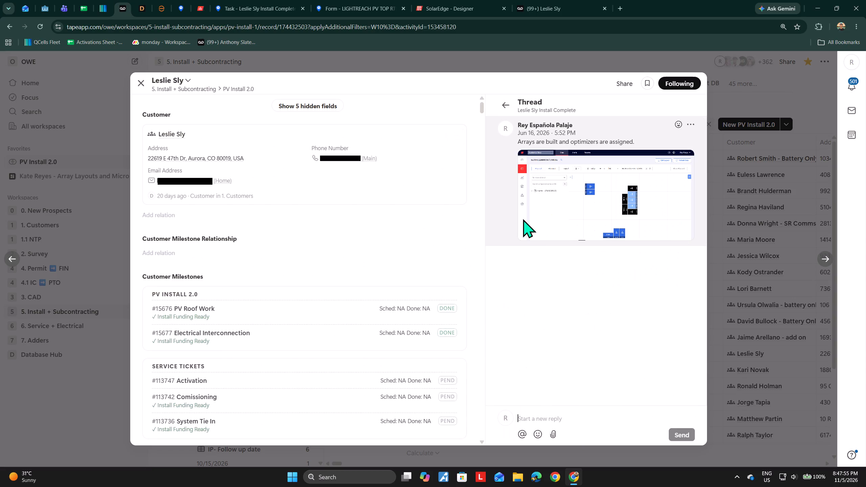
key(ctrl+v)
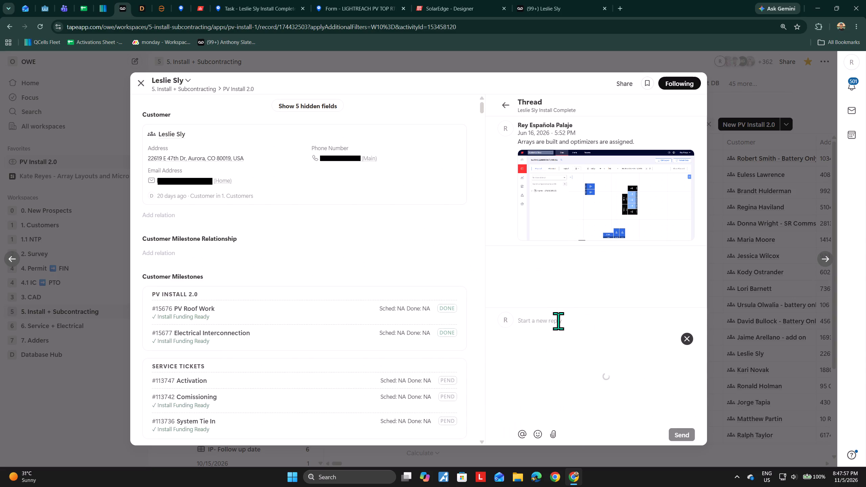
text(String)
key(space)
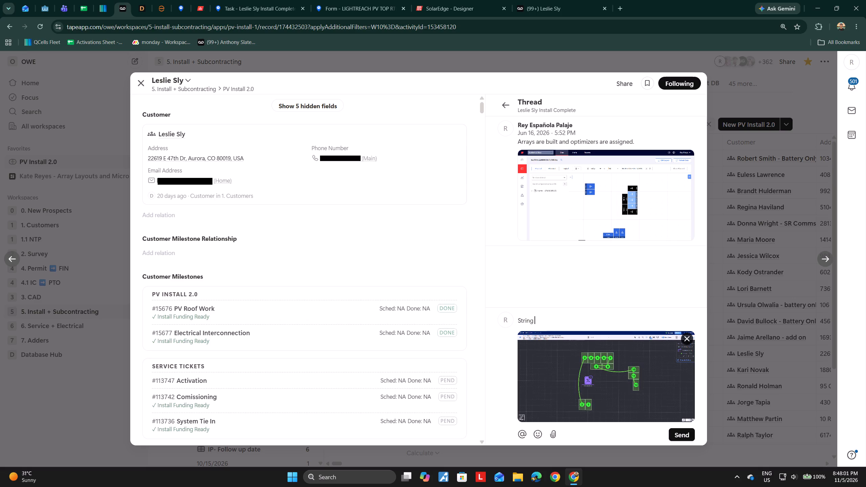
text(Added)
key(Return)
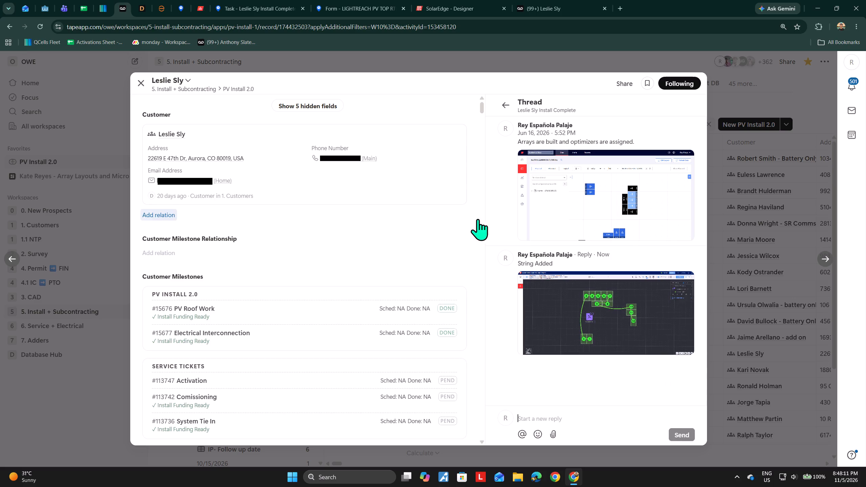
click(507, 108)
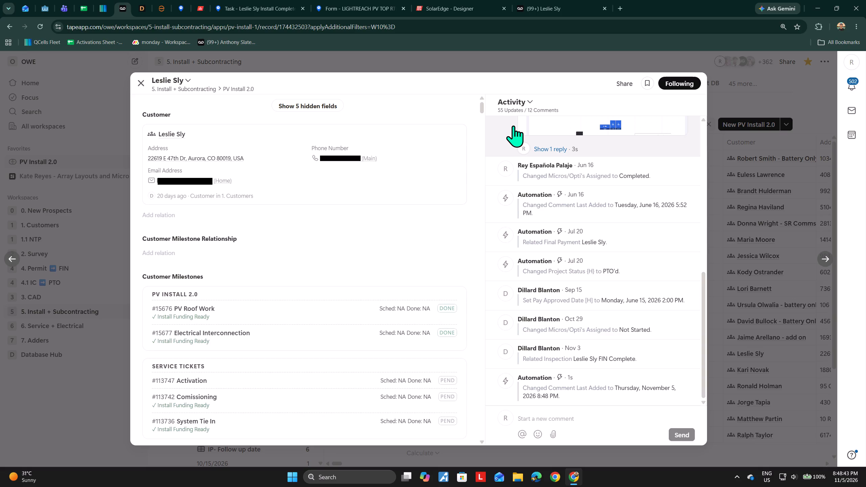
Set Micros/Opti's Assigned to Completed on the PV Install 2.0 record and close the record.
scroll(336, 233, down, 5)
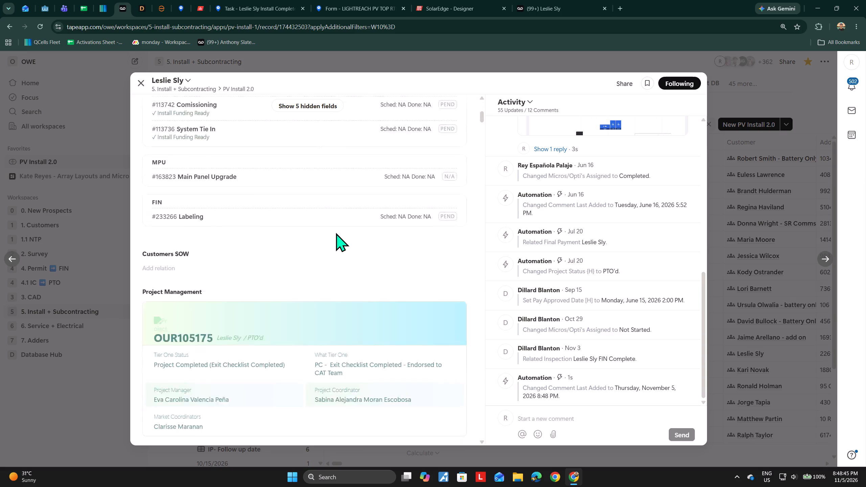
scroll(336, 233, down, 20)
scroll(336, 233, down, 2)
scroll(596, 227, up, 2)
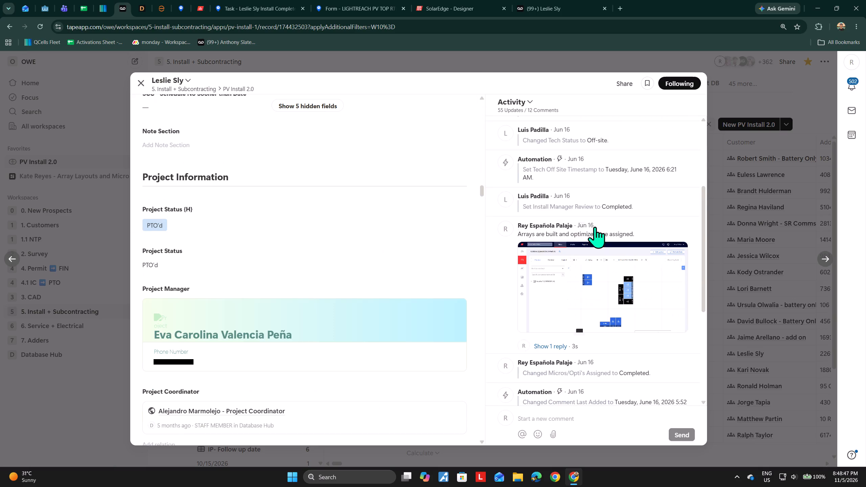
click(565, 348)
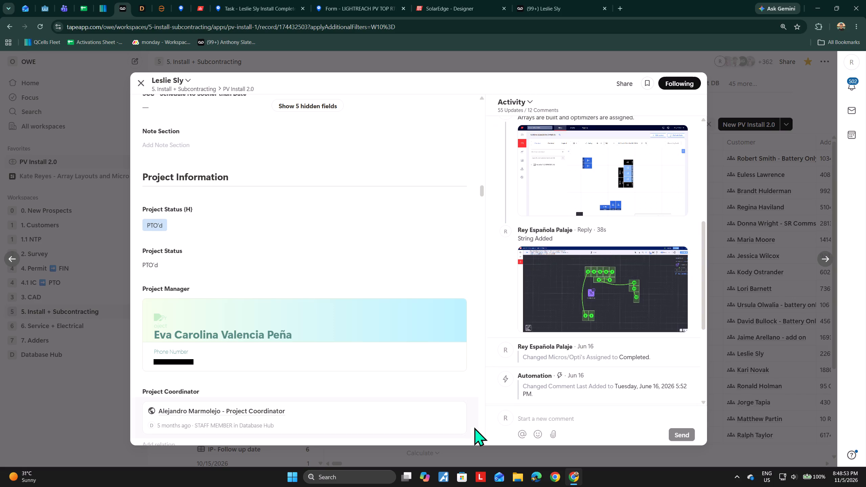
click(483, 367)
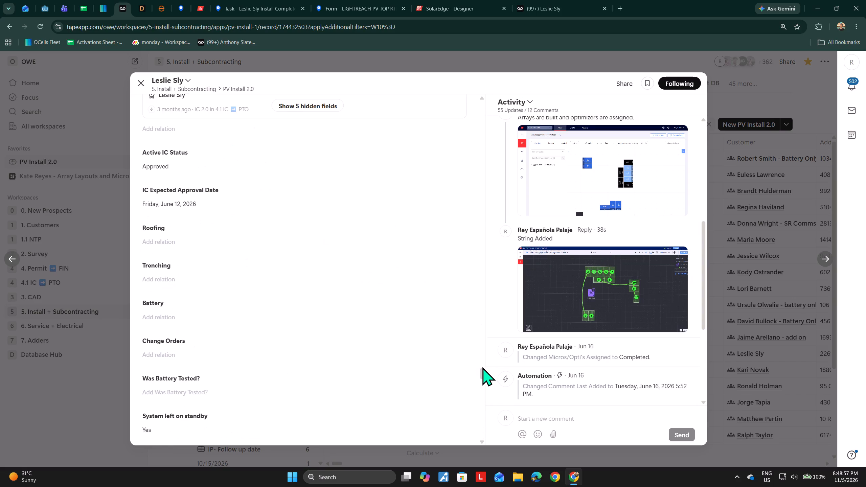
click(480, 344)
double_click(480, 344)
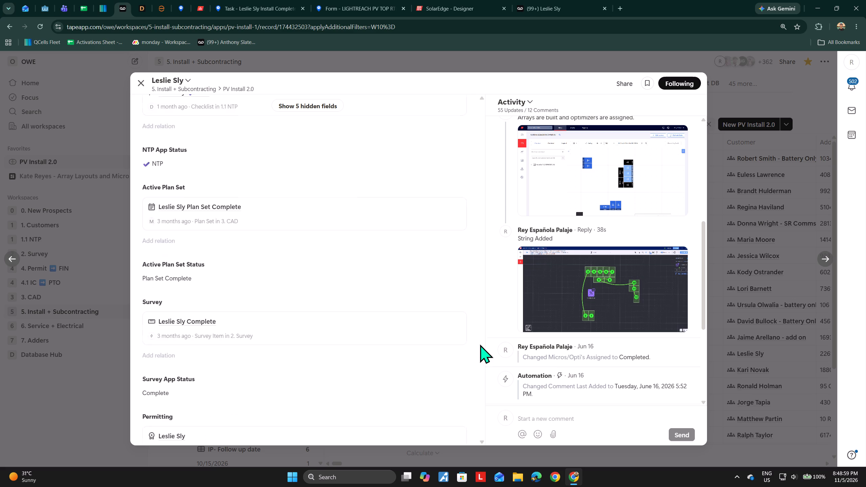
click(217, 293)
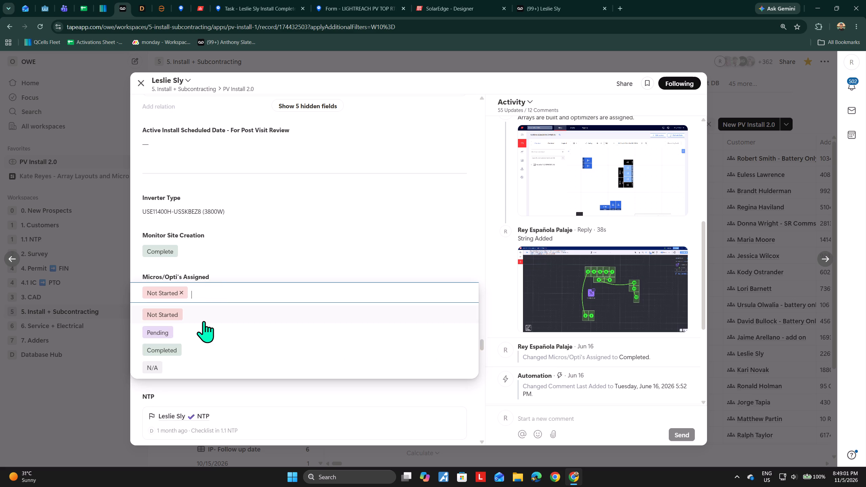
click(191, 349)
click(138, 82)
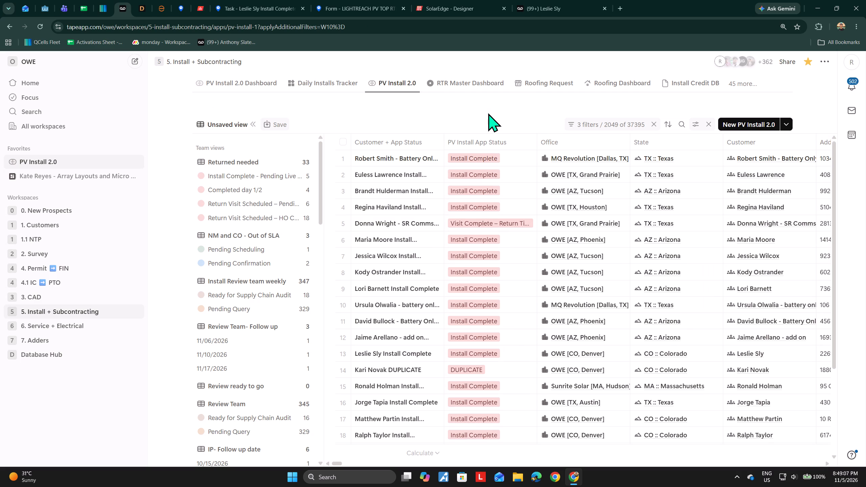
Close the finished customer's install task, LightReach form and SolarEdge designer pages.
click(288, 0)
double_click(302, 5)
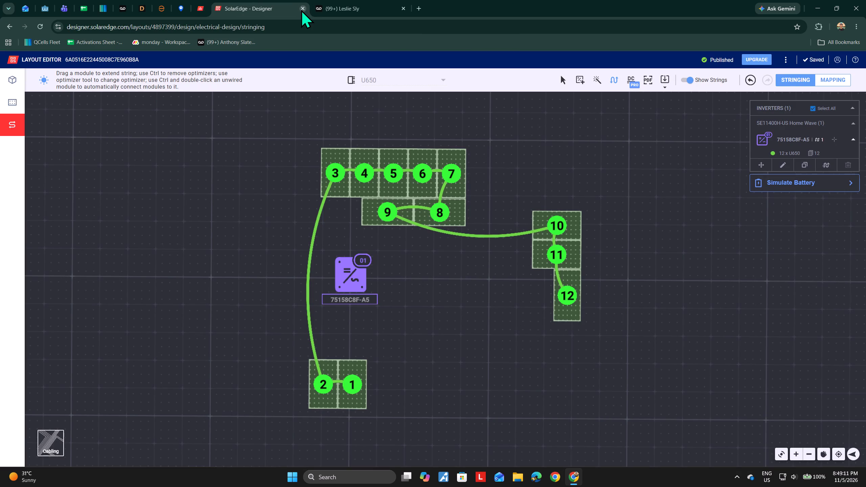
click(301, 9)
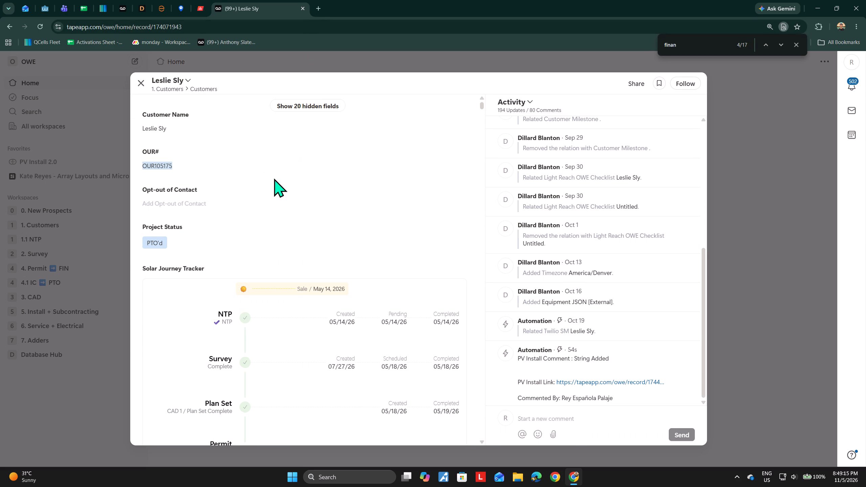
Copy the customer's OUR# into the Service Number cell of entry 5 in the EOD sheet's latest November Monitoring Array table.
key(ctrl+c)
click(116, 0)
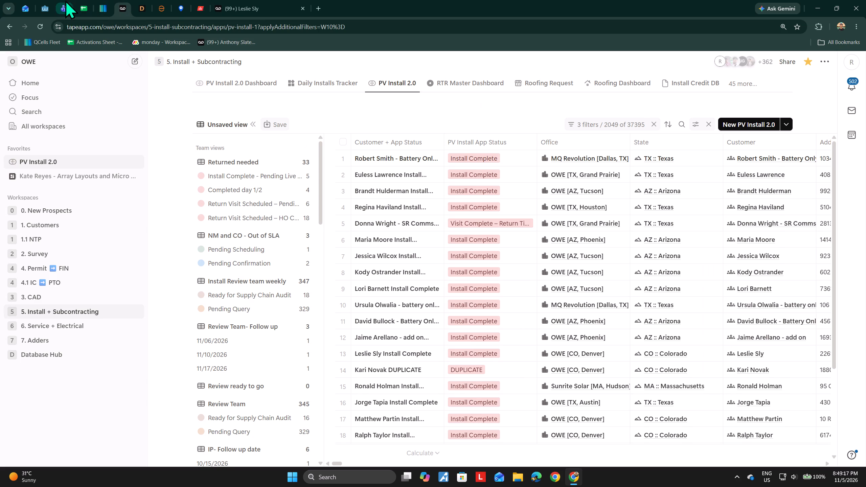
drag(83, 3, 87, 6)
double_click(45, 342)
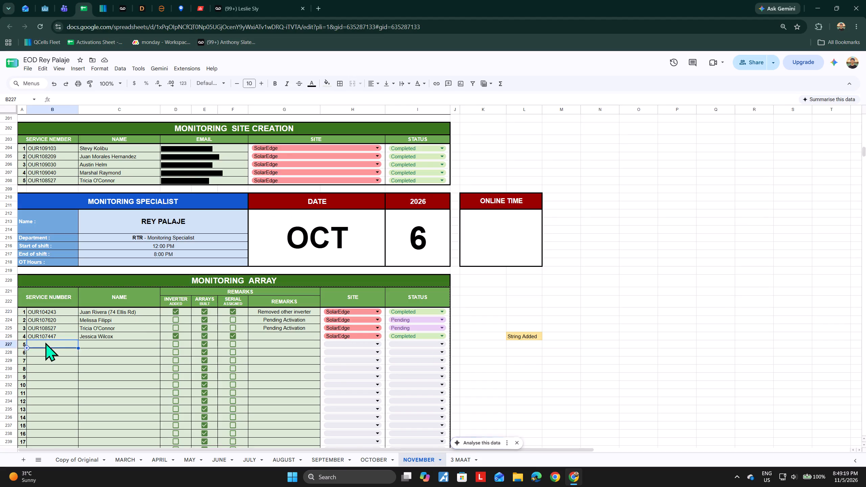
key(ctrl+v)
click(524, 387)
Copy the customer's name from the customer record into the Name cell of Monitoring Array entry 5.
click(272, 0)
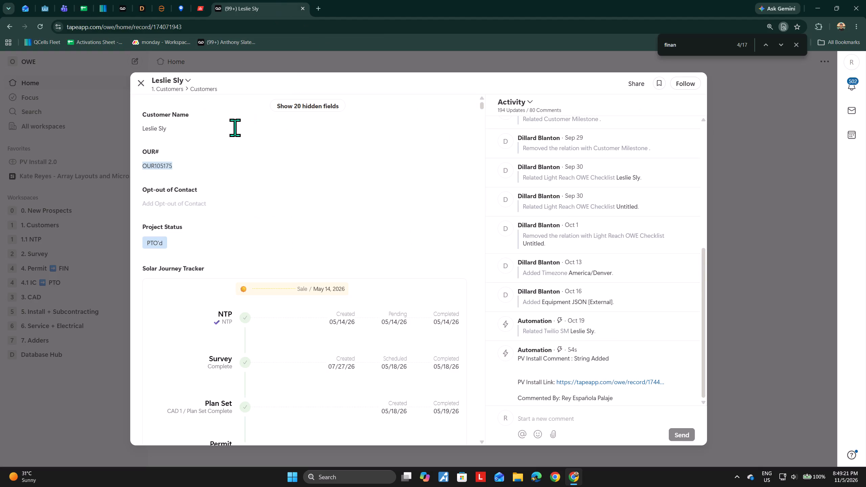
drag(178, 137, 120, 136)
click(221, 133)
click(167, 131)
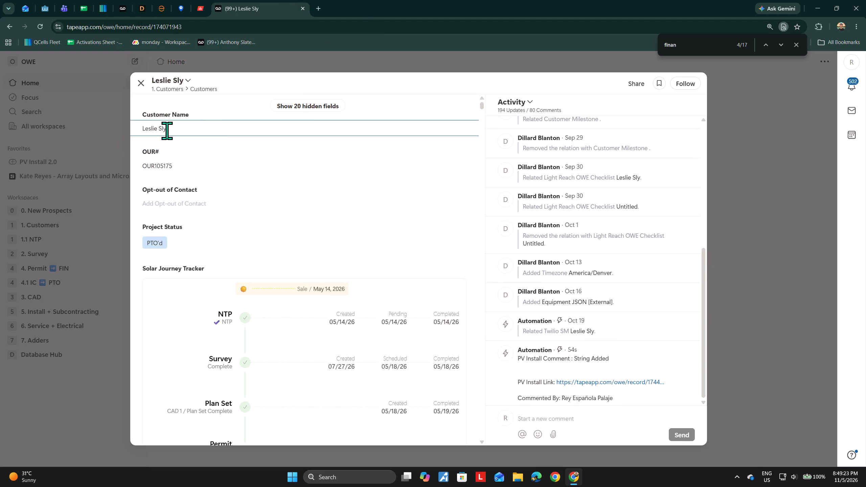
click(189, 152)
drag(173, 127, 115, 124)
key(ctrl+c)
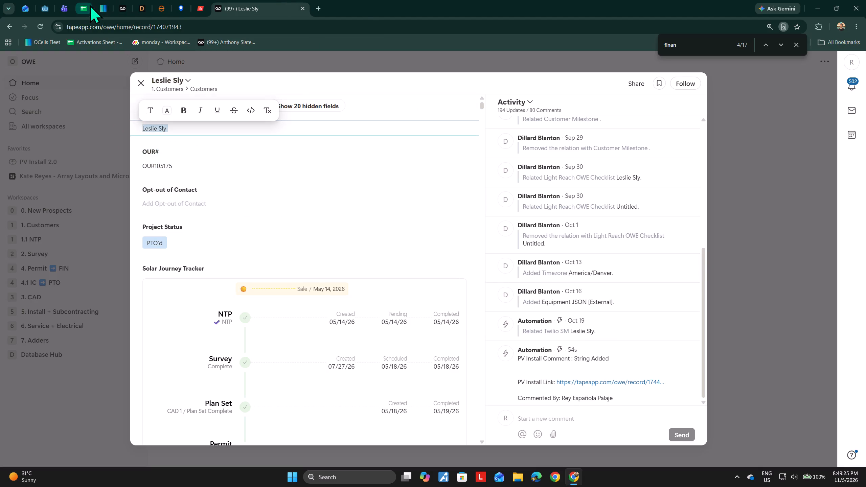
drag(117, 4, 117, 7)
drag(89, 6, 90, 16)
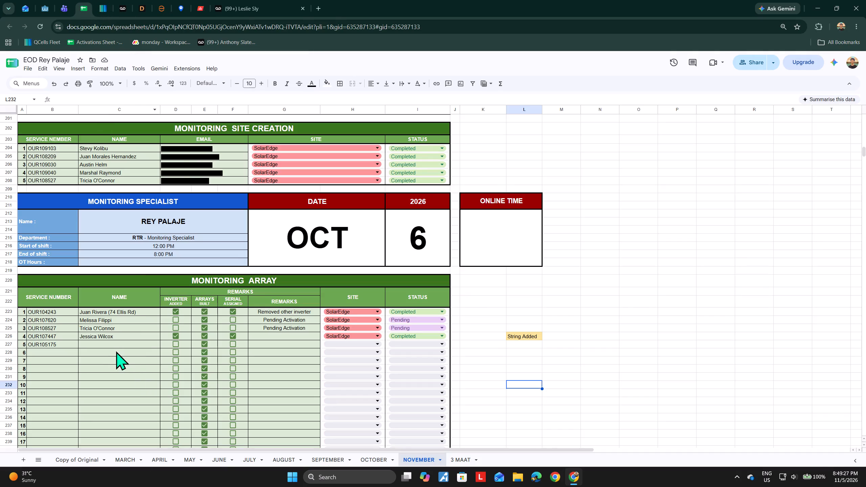
double_click(117, 346)
key(ctrl+v)
drag(601, 417, 596, 419)
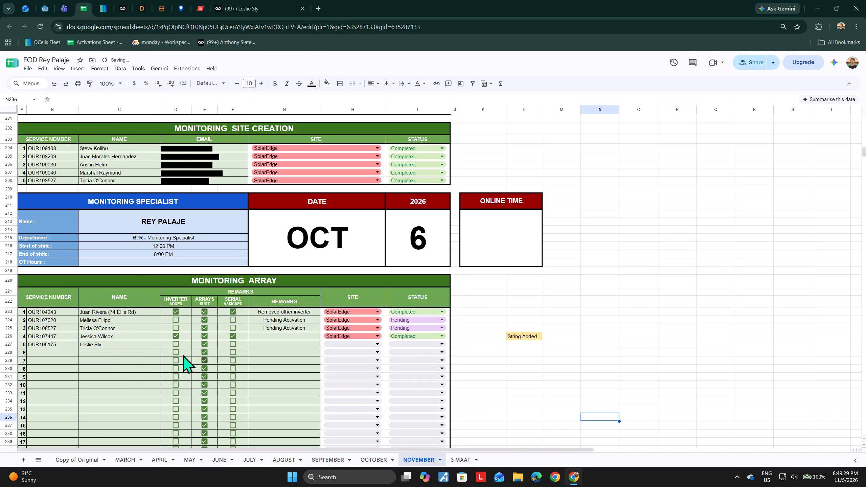
Fill in entry 5's status fields: Inverter Added and Serial Assigned ticked, site SolarEdge, status Completed.
drag(173, 344, 177, 344)
click(232, 345)
click(285, 351)
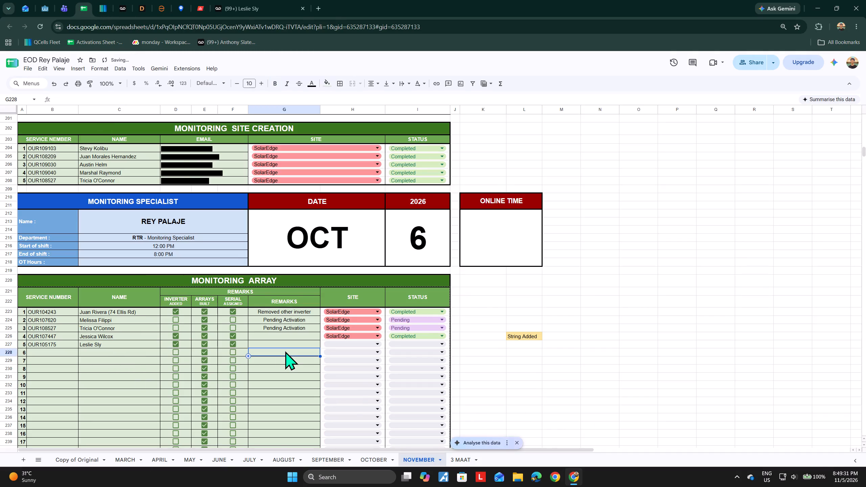
click(286, 347)
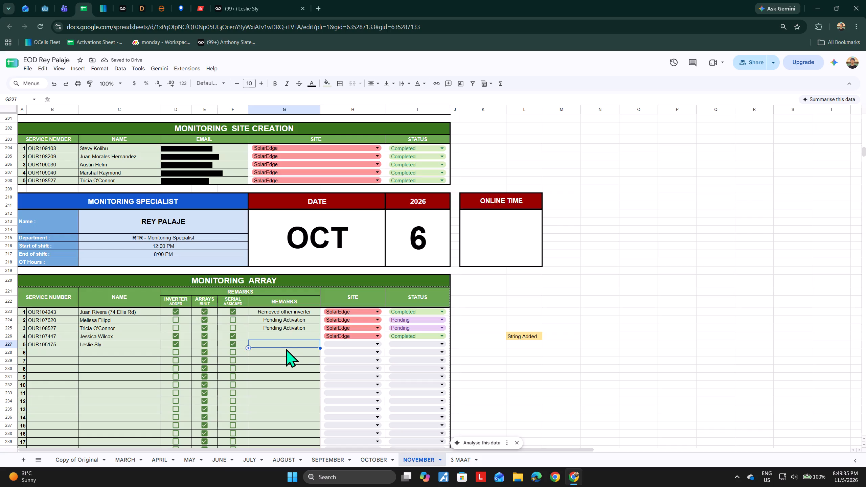
click(352, 346)
click(353, 355)
click(413, 346)
drag(414, 354, 423, 356)
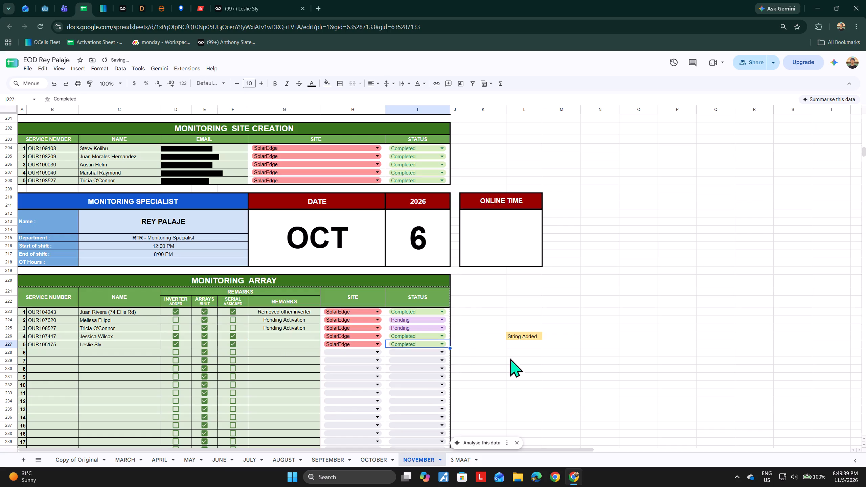
Copy the highlighted "String Added" note beside entry 4 into column L beside entry 5.
click(527, 336)
key(ctrl+c)
click(528, 344)
key(ctrl+v)
click(633, 339)
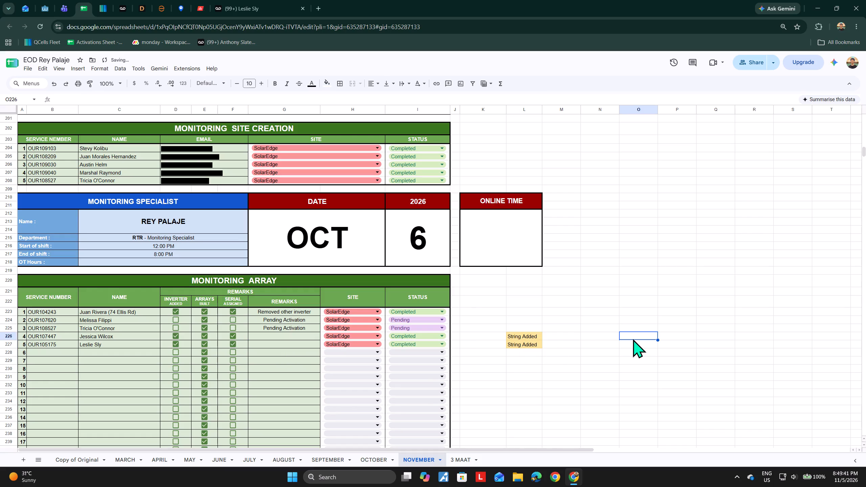
Copy the "String Added" remark from an earlier Monitoring Array table into the Remarks cell of entry 5 in the latest table.
scroll(396, 317, up, 3)
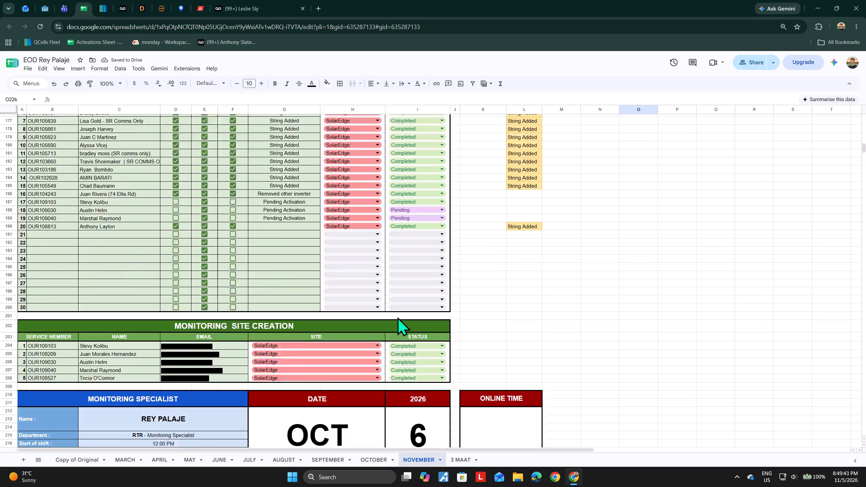
click(291, 262)
key(ctrl+c)
scroll(658, 317, down, 2)
scroll(295, 344, down, 1)
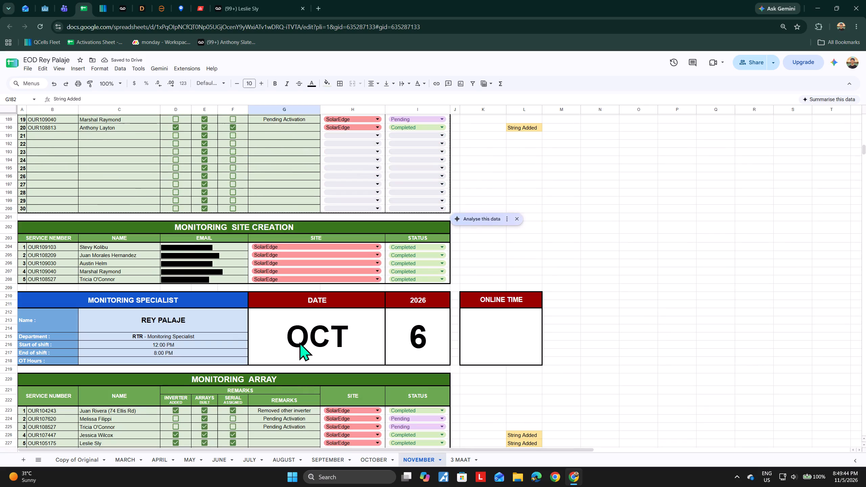
click(276, 343)
double_click(276, 343)
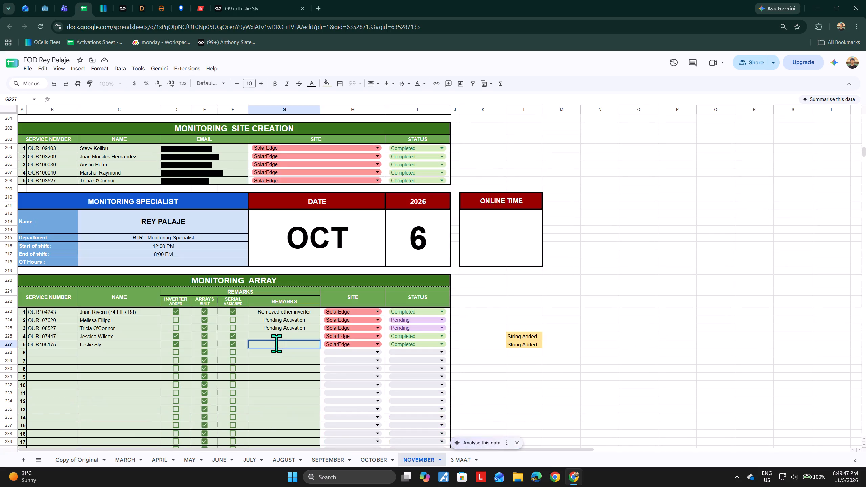
key(v)
double_click(287, 344)
key(ctrl+v)
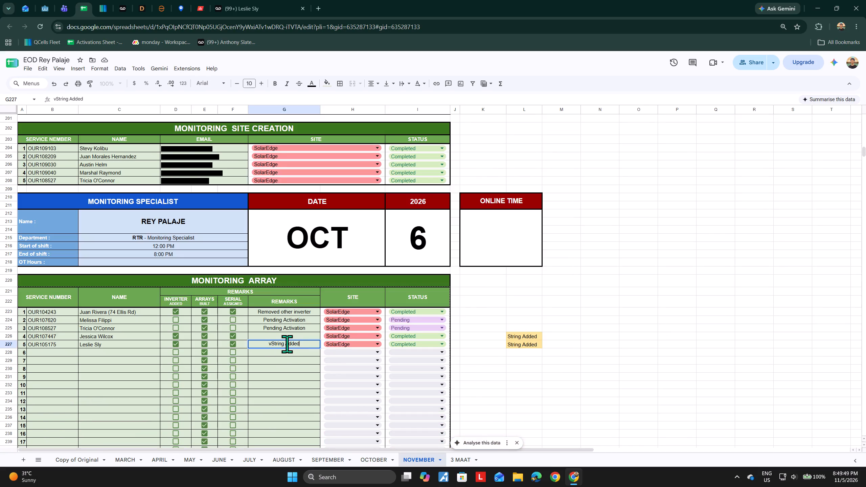
triple_click(277, 343)
key(ctrl+v)
click(653, 279)
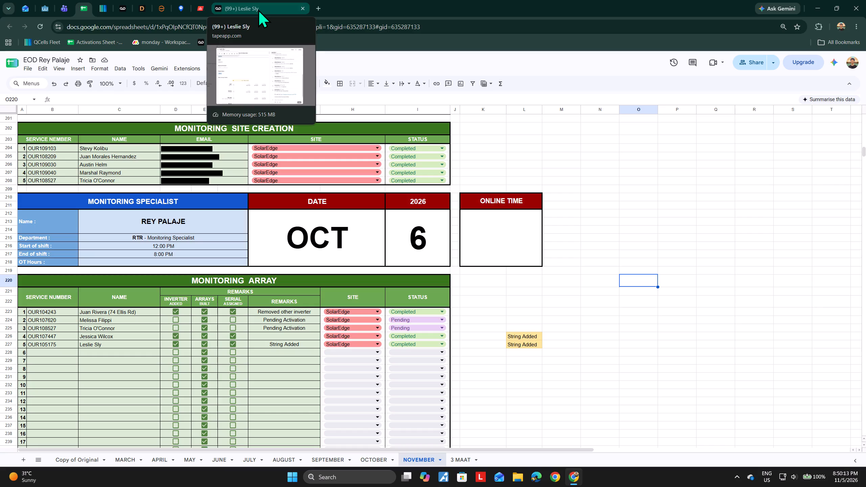
Check today's logged time on the Worksnaps Track Time page, and return to the EOD sheet.
click(47, 7)
click(46, 23)
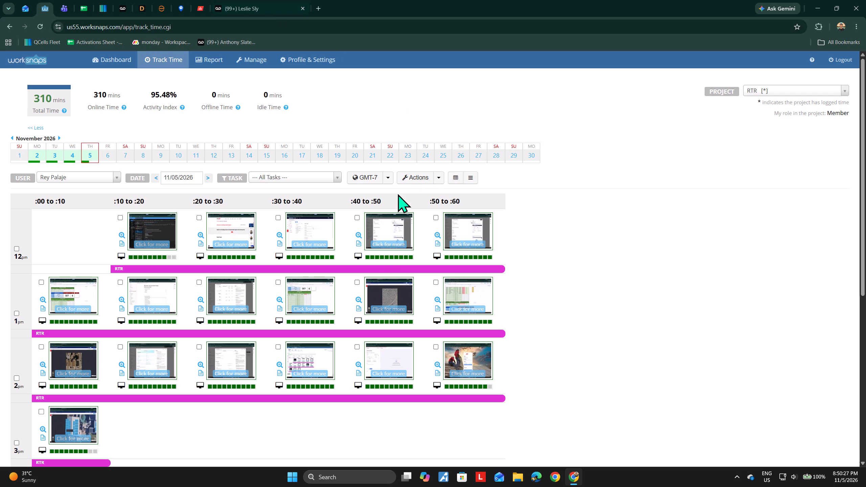
scroll(390, 181, down, 3)
scroll(400, 174, up, 4)
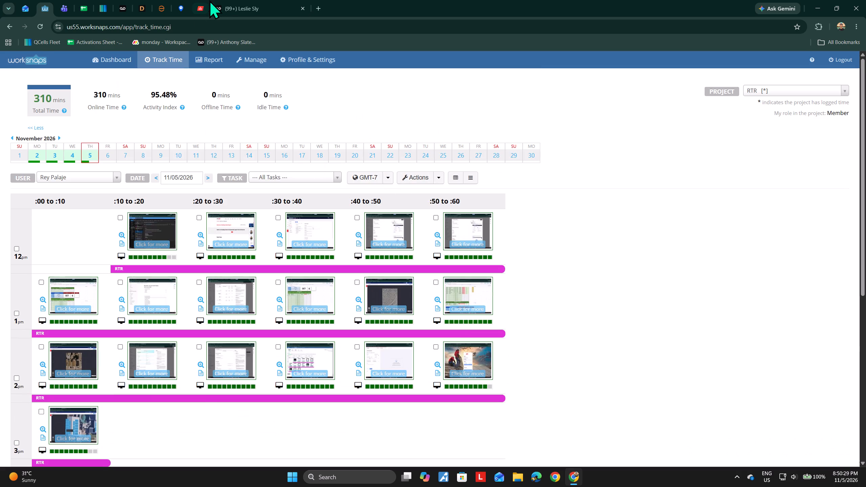
click(224, 0)
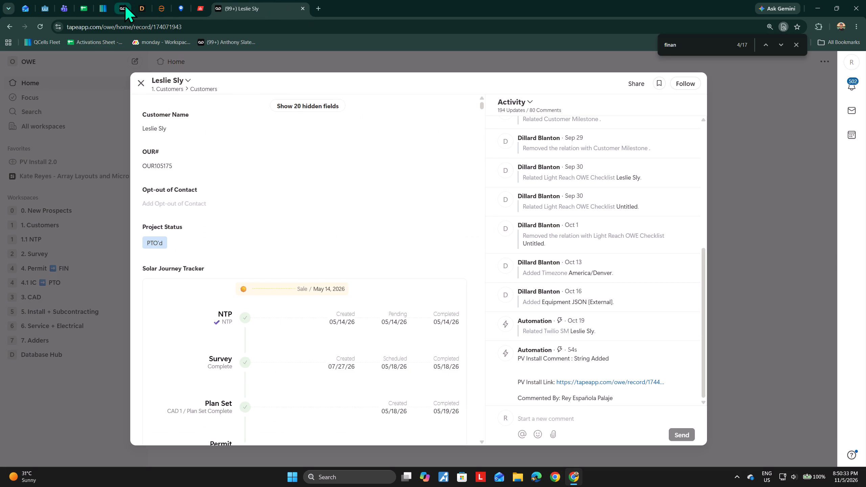
click(84, 6)
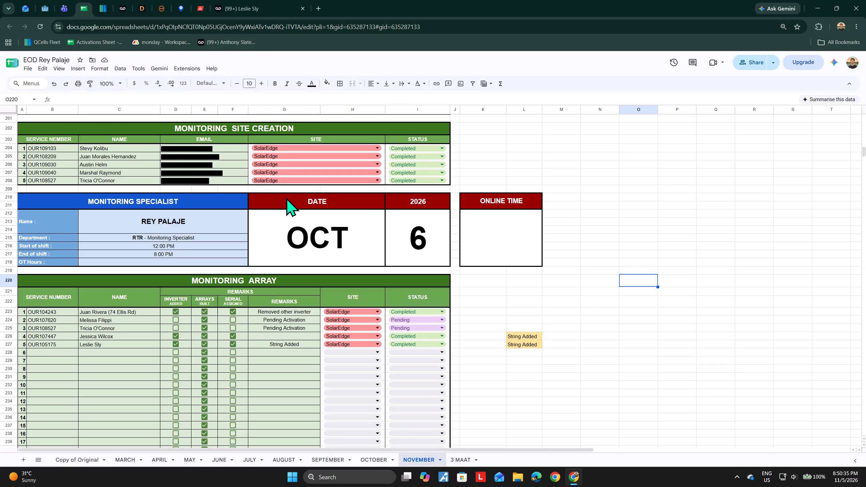
Close the finished customer record and examine the status fields and activity history of the DUPLICATE record in the PV Install 2.0 list.
click(302, 9)
click(129, 9)
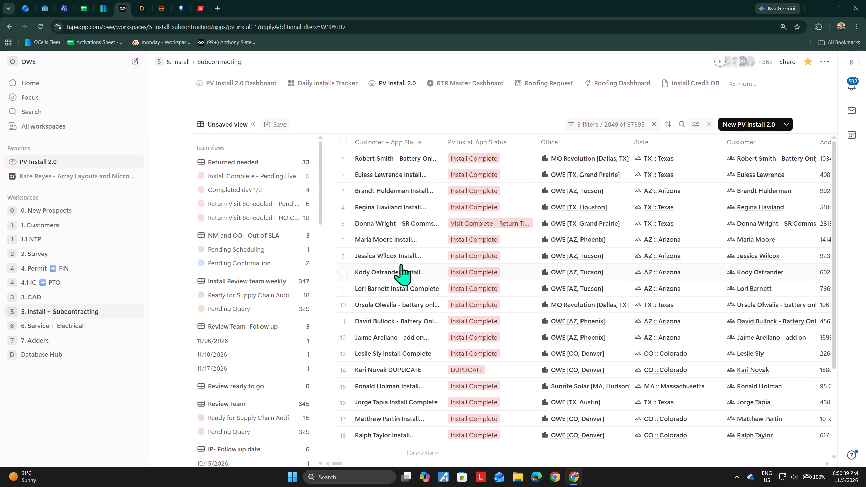
click(384, 368)
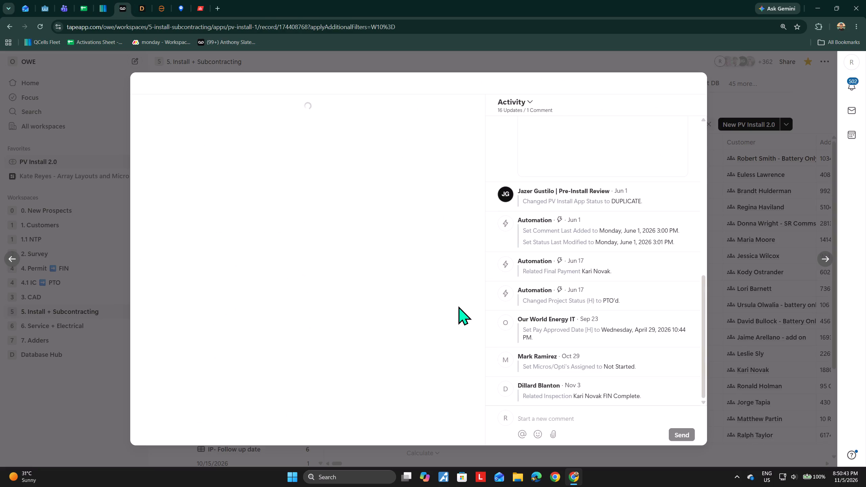
scroll(529, 303, up, 2)
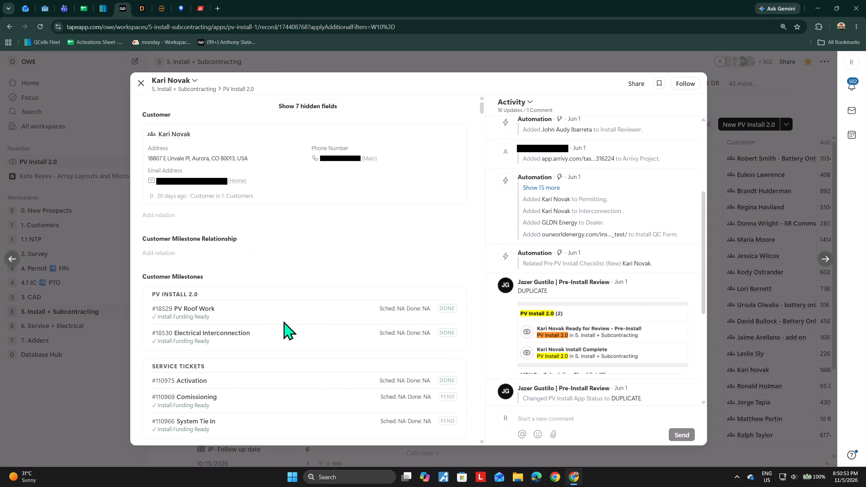
scroll(284, 321, up, 4)
scroll(386, 345, down, 8)
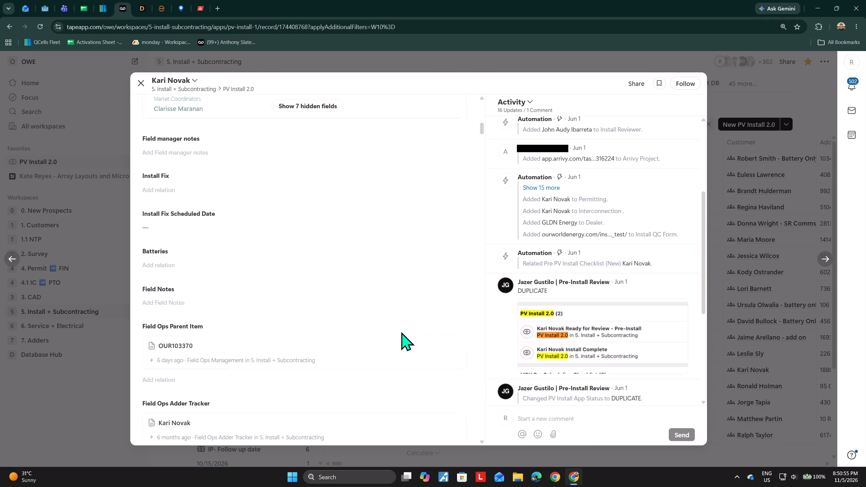
scroll(401, 332, down, 11)
scroll(596, 347, down, 9)
scroll(632, 333, up, 10)
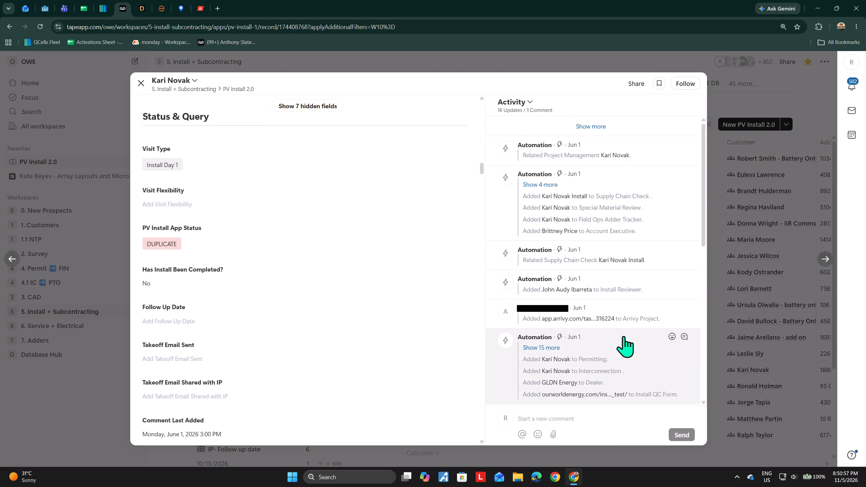
click(587, 129)
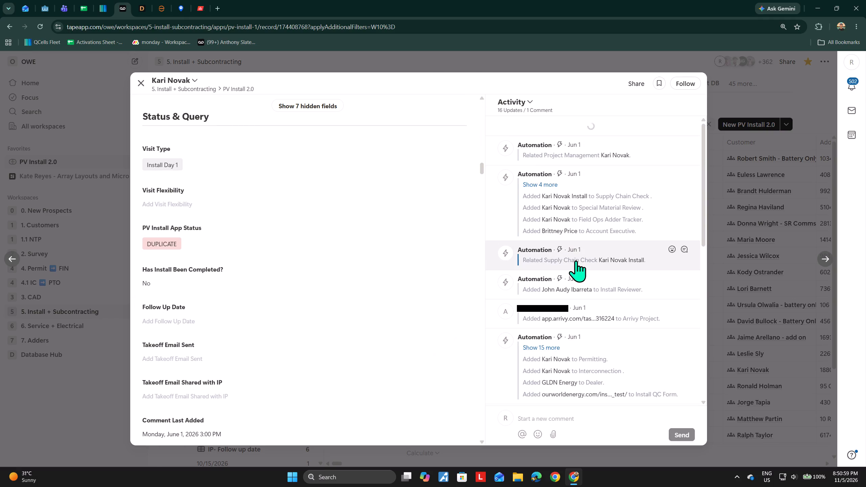
scroll(636, 278, up, 5)
scroll(251, 304, down, 5)
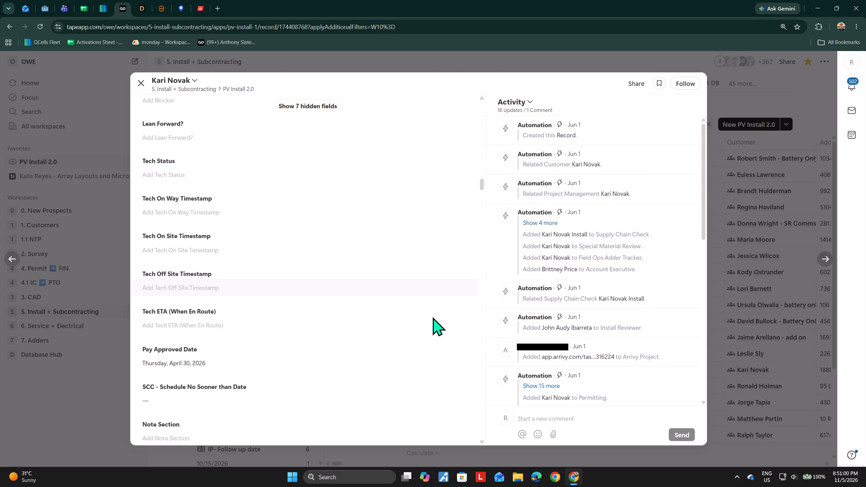
scroll(501, 338, down, 3)
scroll(377, 294, up, 6)
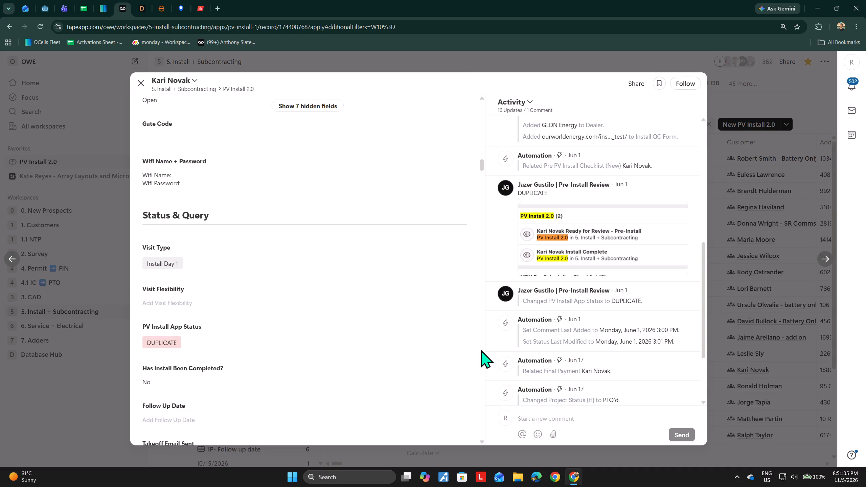
Set Micros/Opti's Assigned to N/A on the DUPLICATE record and close it.
click(482, 340)
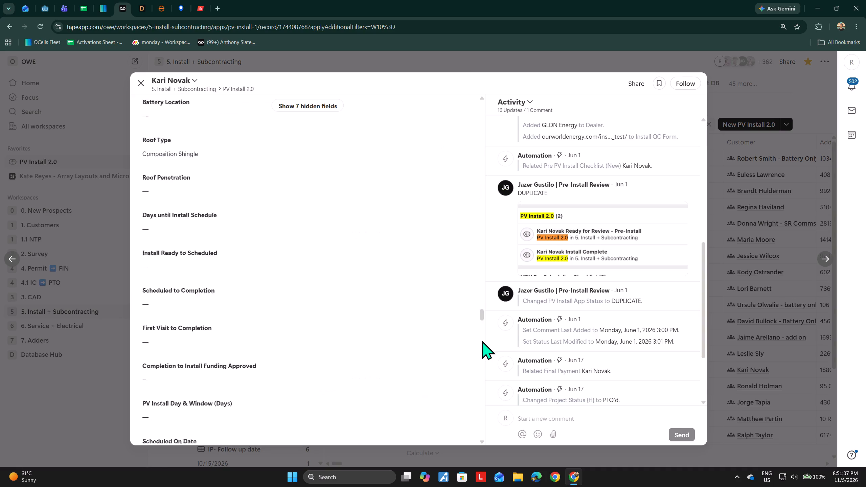
click(225, 319)
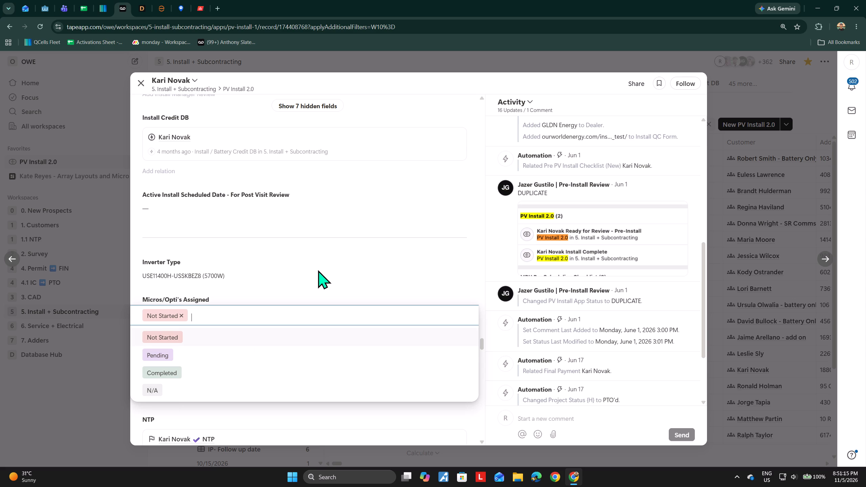
click(322, 259)
click(83, 4)
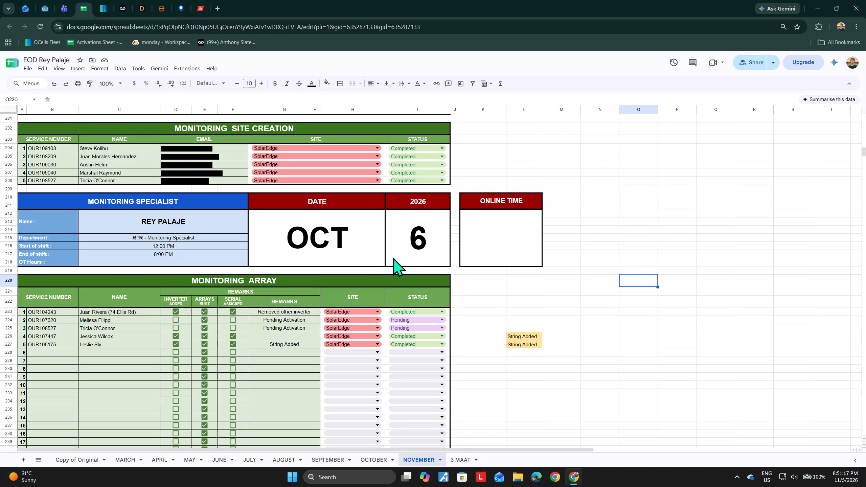
click(125, 6)
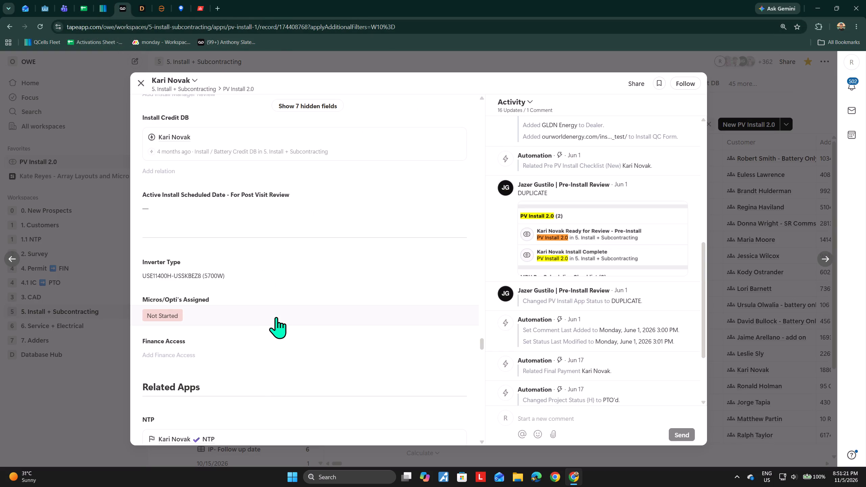
click(229, 316)
click(183, 394)
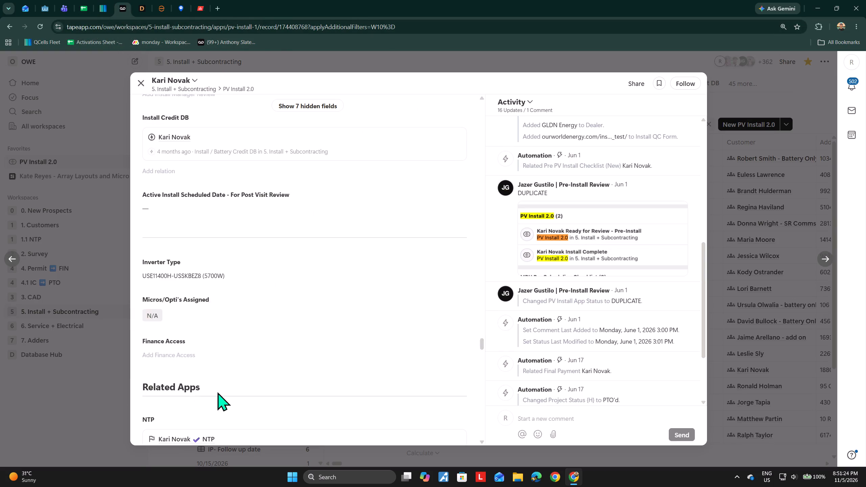
click(142, 88)
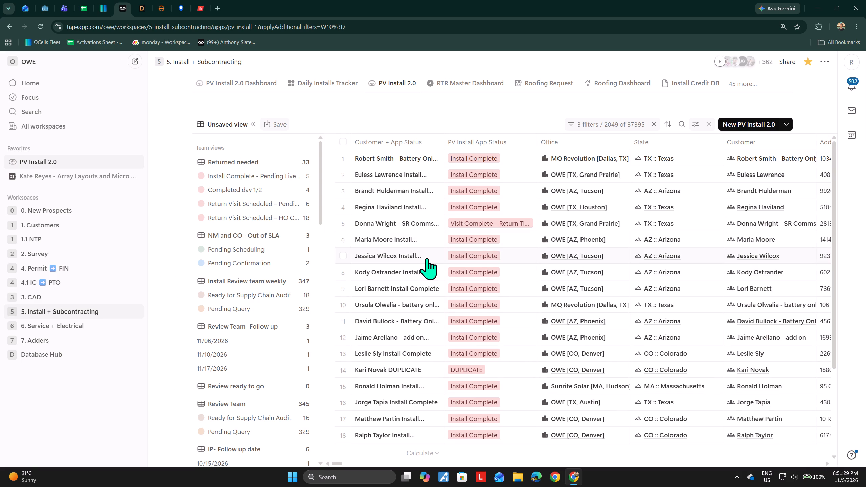
Examine the Oct 2 optimizer comment and its reply in the activity of the row 15 Sunrite Solar [MA, Hudson] install record.
scroll(427, 258, down, 1)
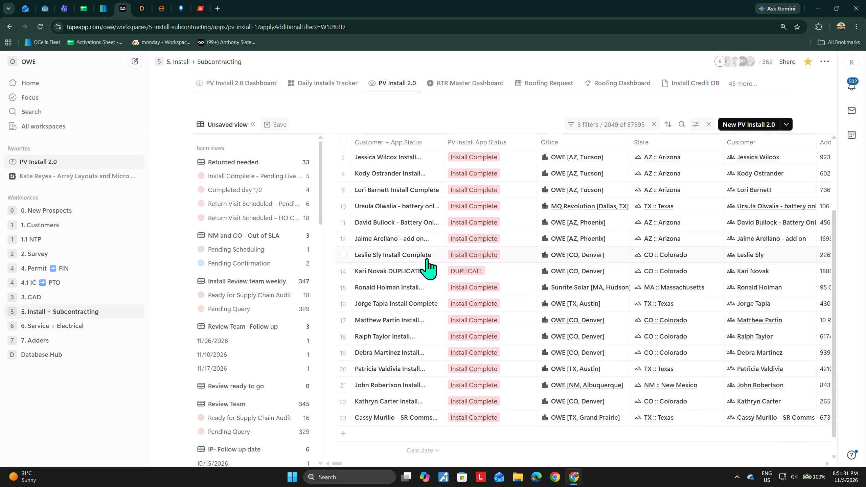
click(391, 289)
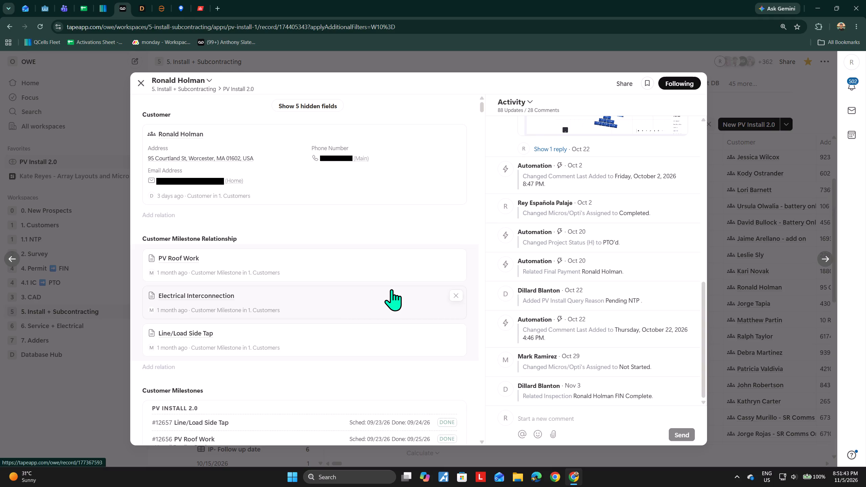
scroll(544, 230, up, 1)
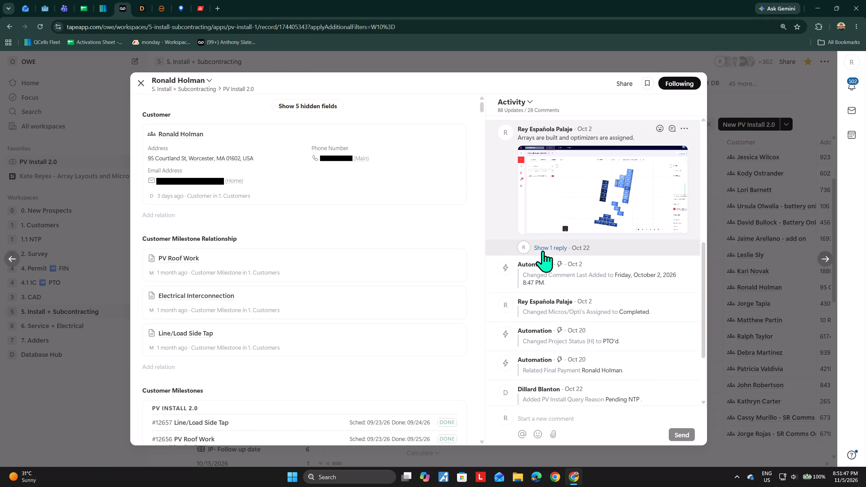
click(543, 251)
scroll(589, 288, up, 1)
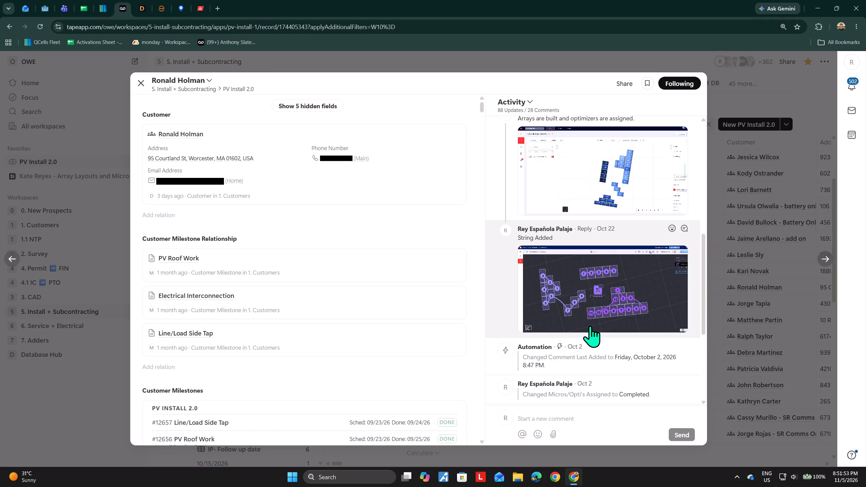
click(135, 84)
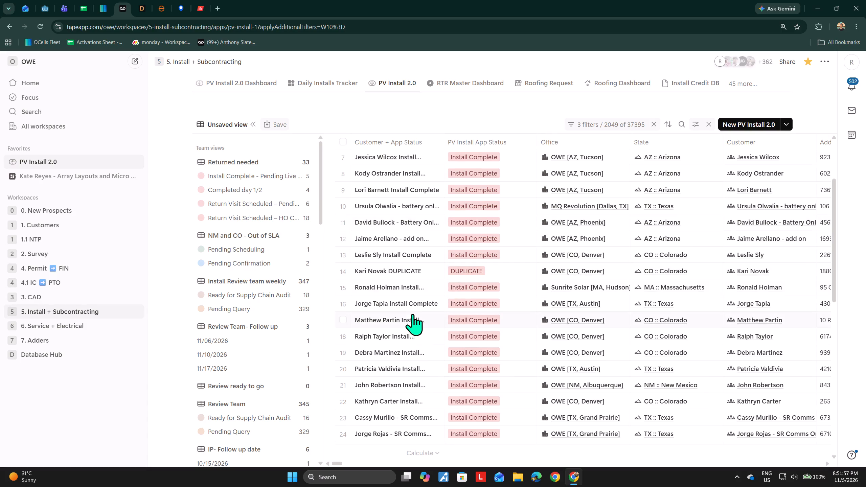
Set Micros/Opti's Assigned to Completed on the row 15 Sunrite Solar [MA, Hudson] install record.
click(385, 287)
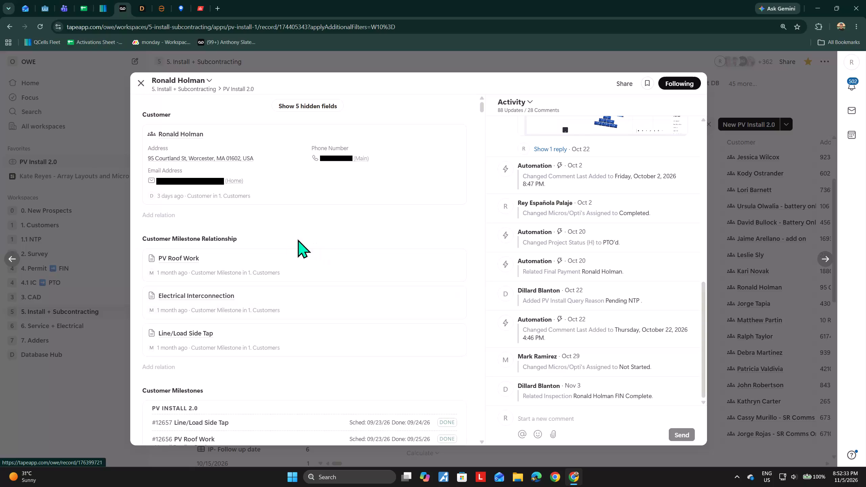
click(481, 341)
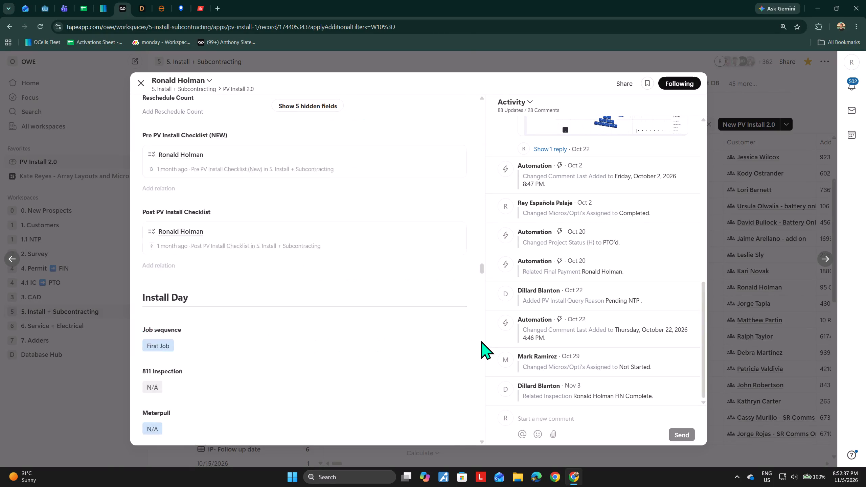
scroll(367, 303, up, 3)
scroll(277, 311, down, 3)
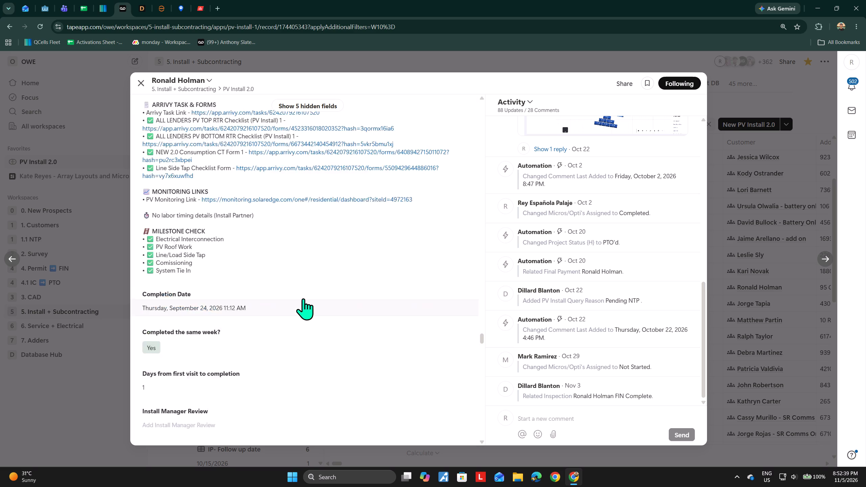
scroll(303, 298, down, 3)
click(205, 261)
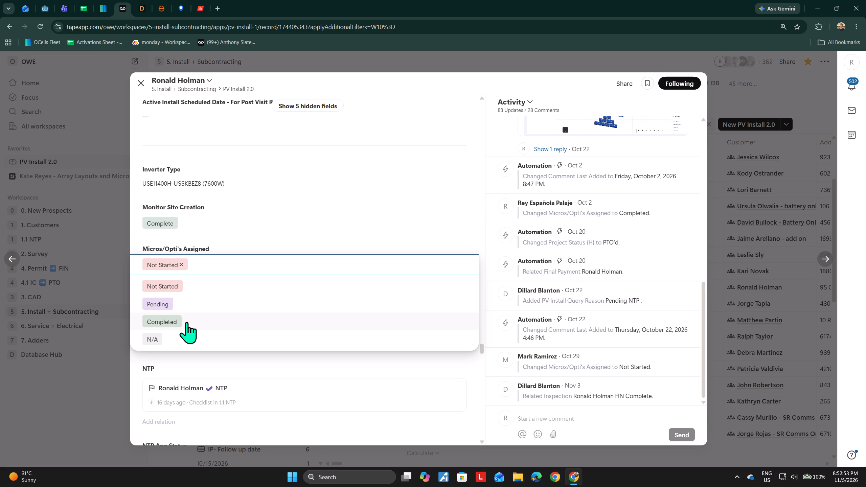
click(186, 323)
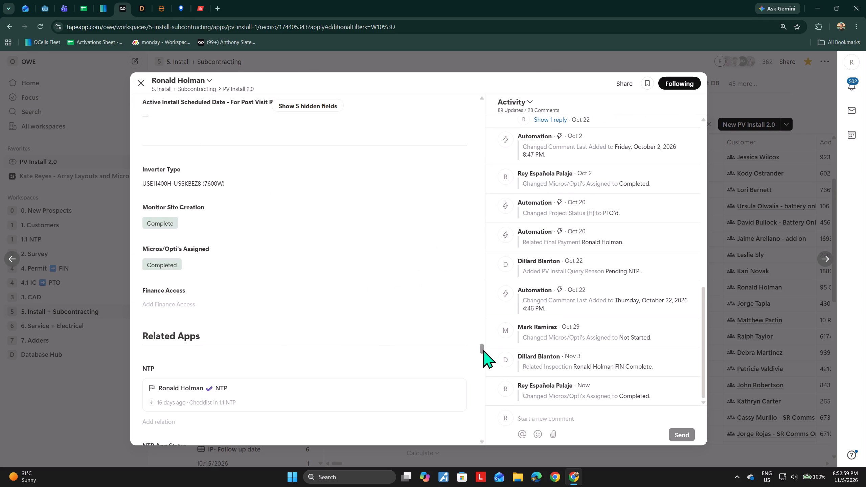
Open the install record's linked customer record in a separate browser tab.
drag(483, 350, 511, 44)
middle_click(189, 135)
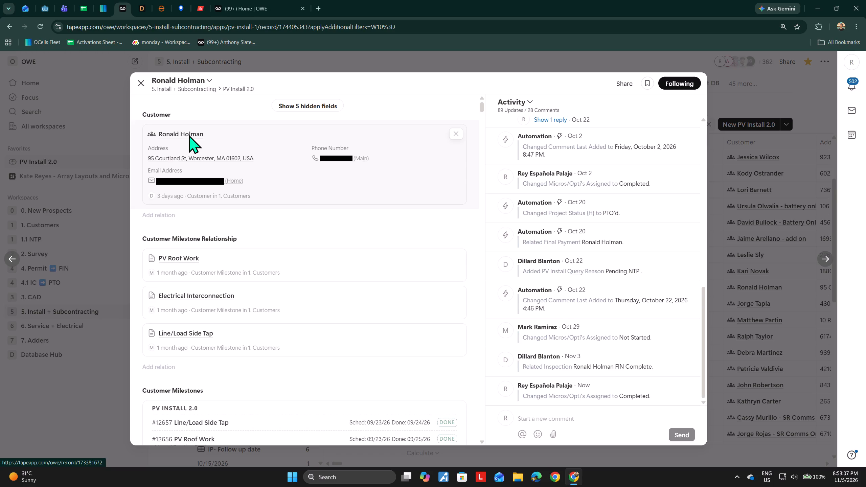
click(276, 0)
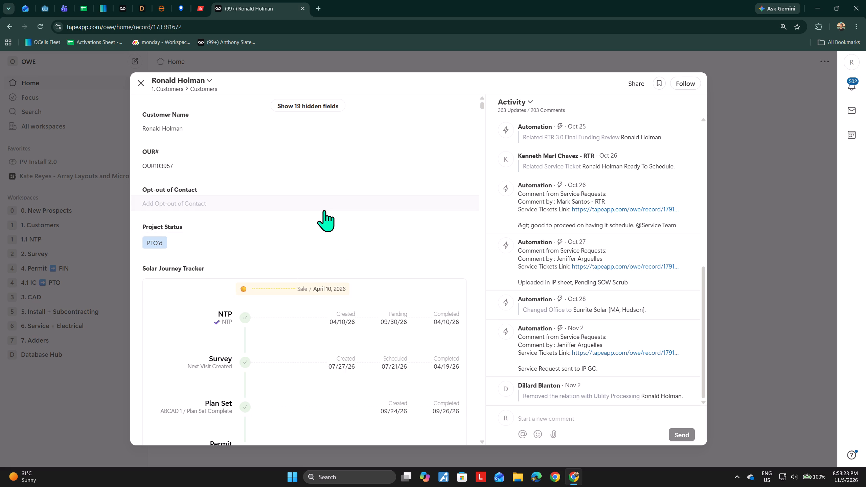
Copy the customer record's OUR# into the Service Number cell of entry 6 in the EOD sheet's Oct 6 Monitoring Array table.
scroll(320, 201, up, 3)
double_click(153, 167)
key(ctrl+c)
click(89, 1)
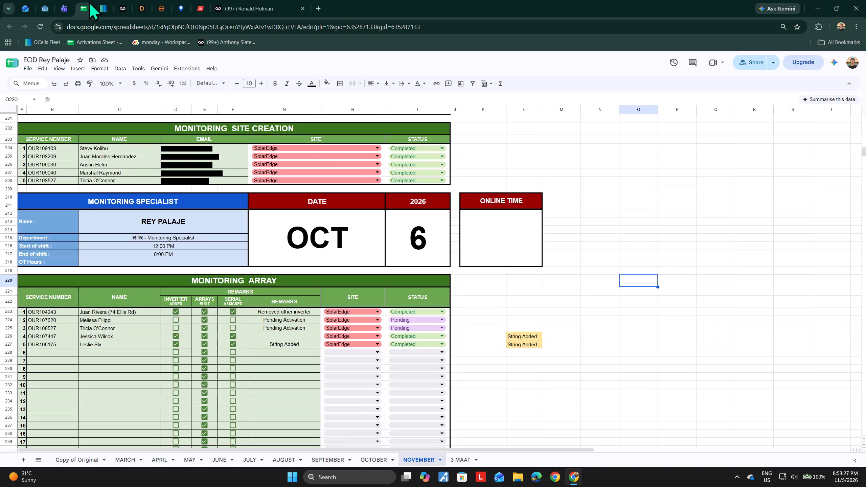
click(116, 0)
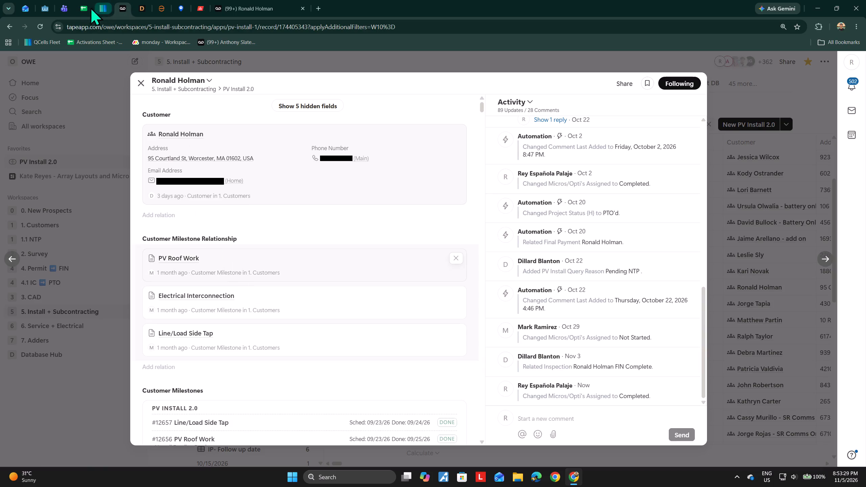
click(82, 9)
triple_click(53, 352)
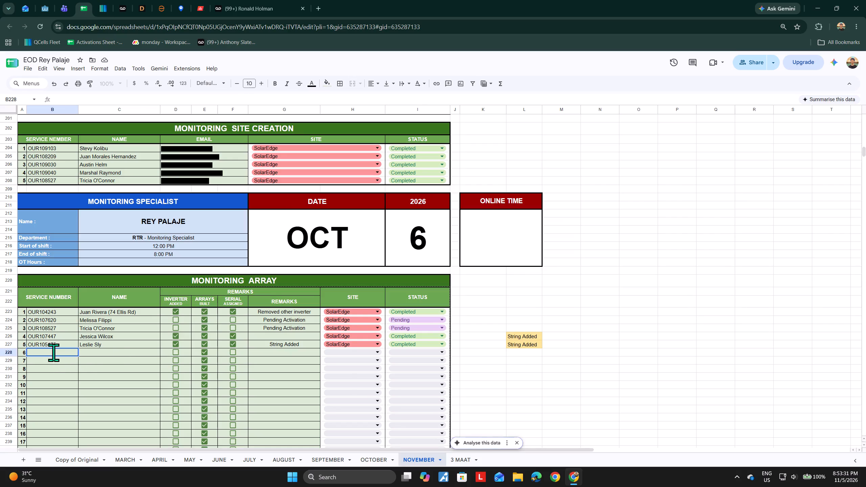
key(ctrl+v)
click(593, 420)
Copy the customer's name from the customer record into the Name cell of entry 6 in the EOD sheet.
click(247, 0)
drag(197, 129, 110, 129)
key(ctrl+c)
click(88, 0)
double_click(117, 353)
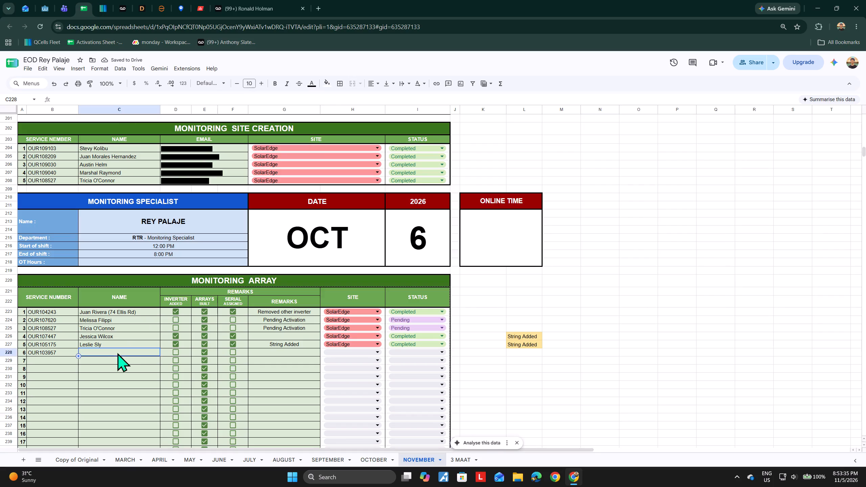
key(ctrl+v)
drag(620, 428, 612, 430)
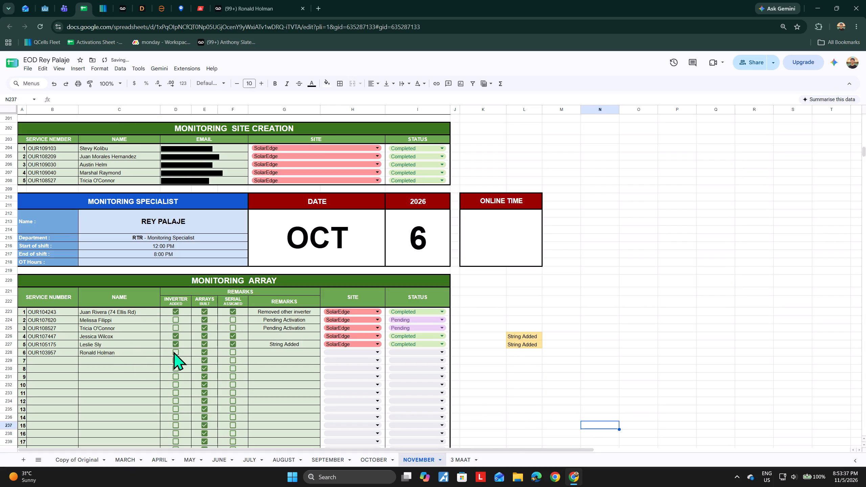
Mark Inverter Added and Serial Assigned for entry 6 and copy the String Added remark from entry 5 into its Remarks.
click(174, 351)
click(231, 353)
click(288, 353)
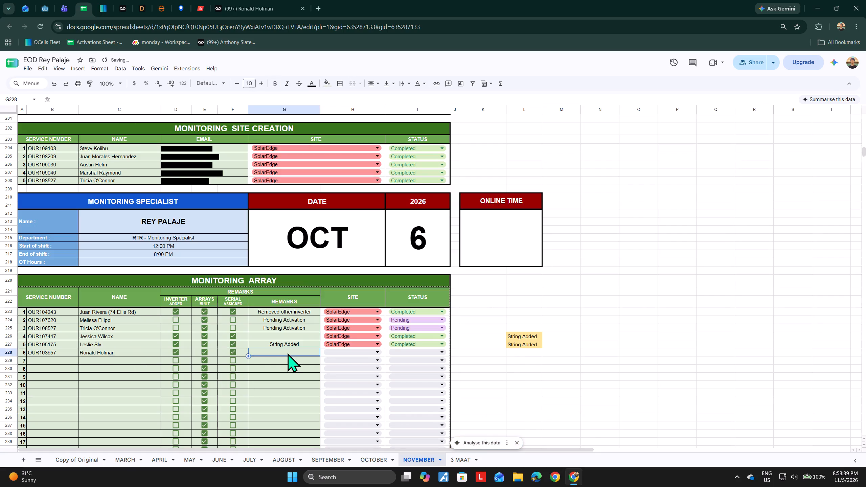
click(292, 346)
key(ctrl+c)
click(291, 353)
key(ctrl+v)
Set entry 6's Site to SolarEdge and its Status to Completed.
click(354, 353)
drag(355, 366, 362, 365)
click(406, 351)
click(408, 363)
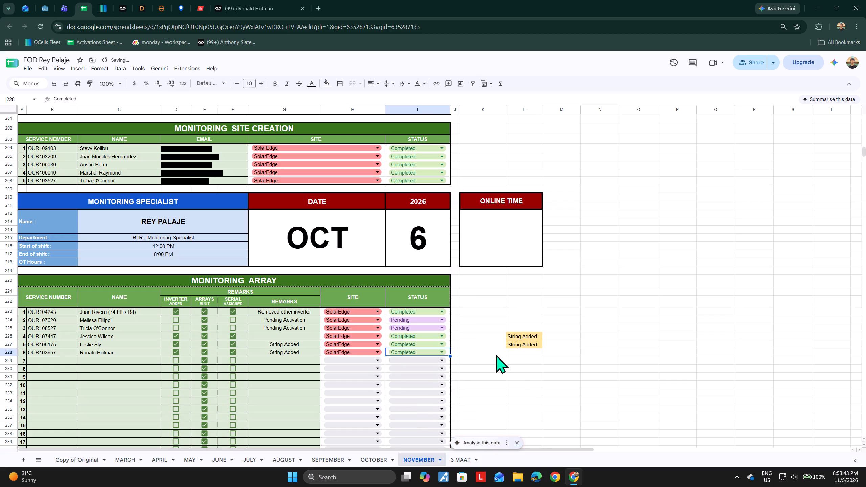
Copy the highlighted String Added note from cell L227 into L228 beside entry 6.
click(521, 345)
key(ctrl+c)
click(521, 354)
key(ctrl+v)
click(651, 353)
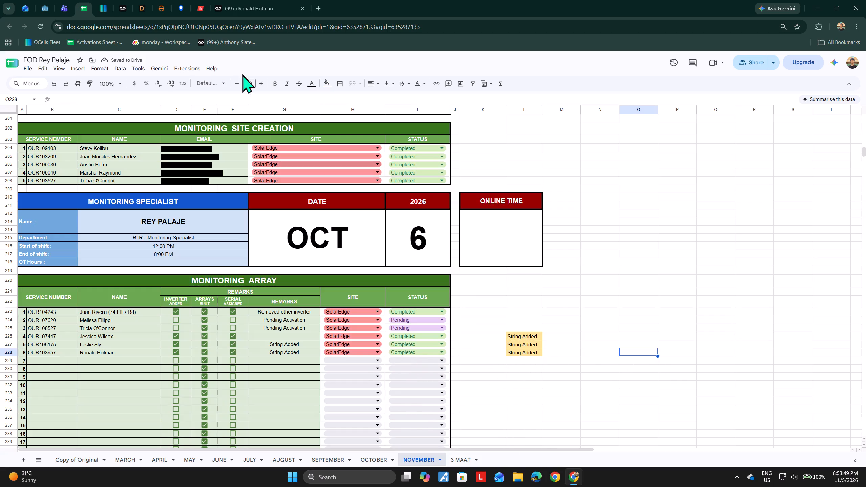
Close the customer record's browser tab and the row 15 Sunrite Solar [MA, Hudson] install record.
click(301, 10)
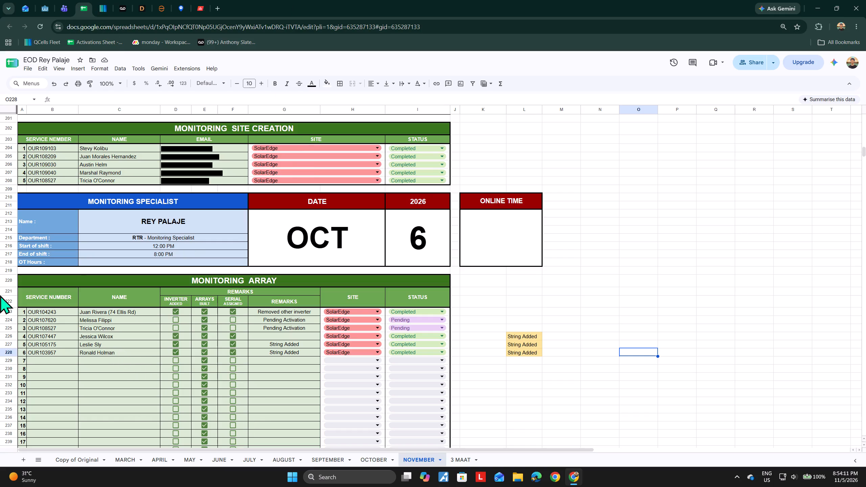
click(126, 0)
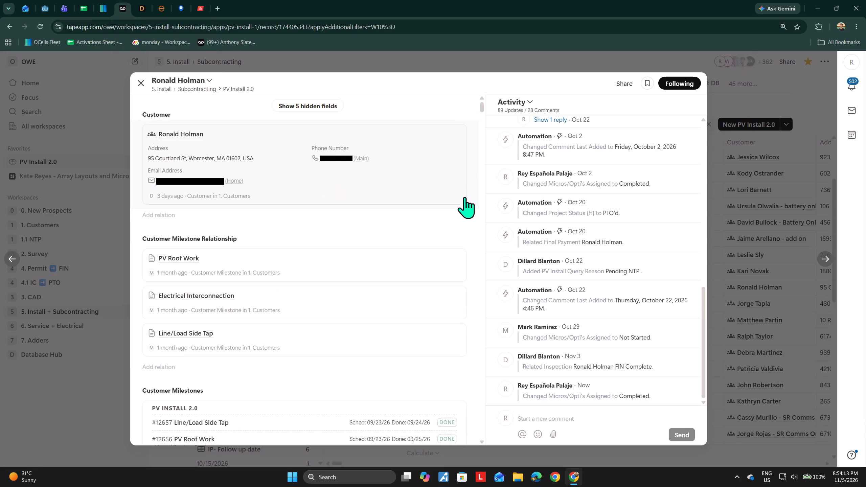
scroll(184, 124, up, 1)
click(137, 85)
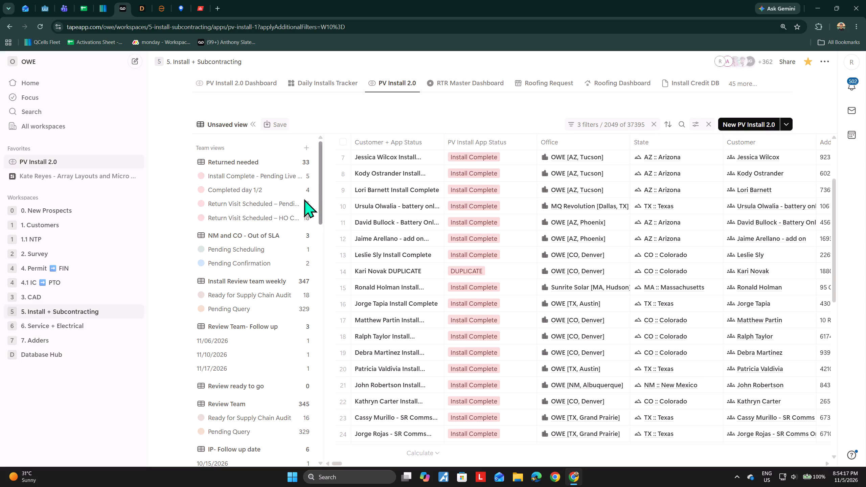
Open the row 16 OWE [TX, Austin] install record on PV Install 2.0.
click(396, 304)
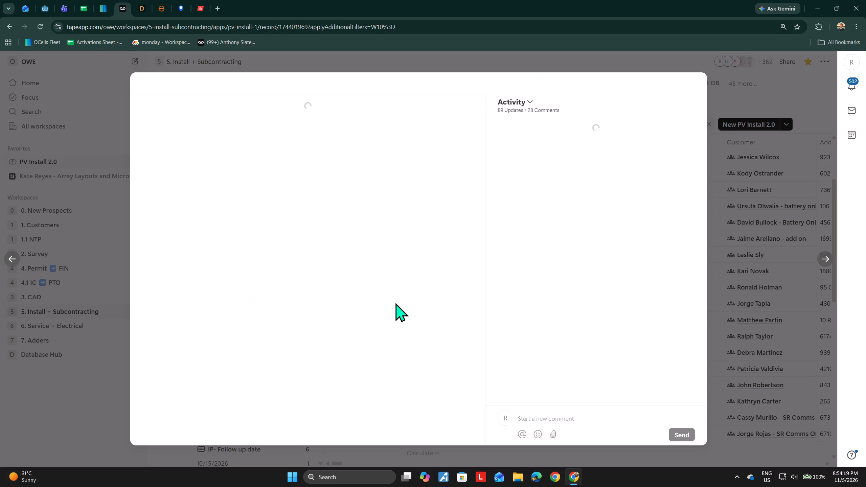
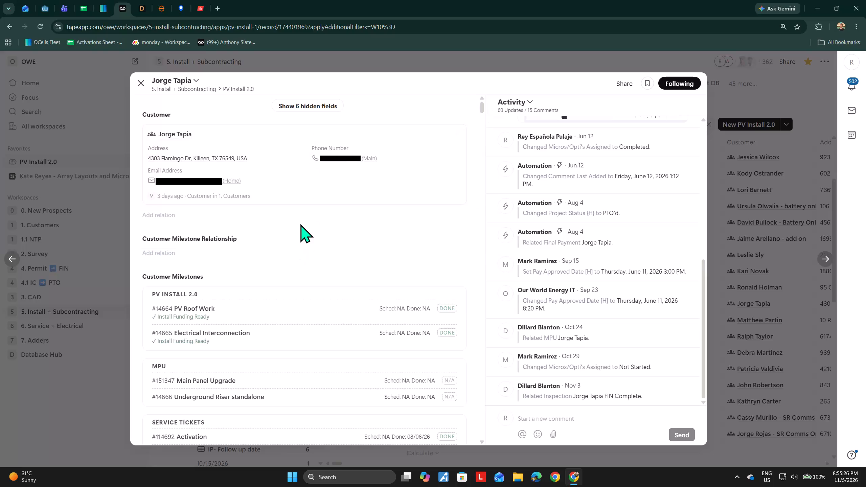
Open the customer record linked in the install record in a new browser tab.
scroll(275, 256, down, 2)
scroll(282, 260, up, 2)
scroll(197, 171, up, 1)
middle_click(178, 134)
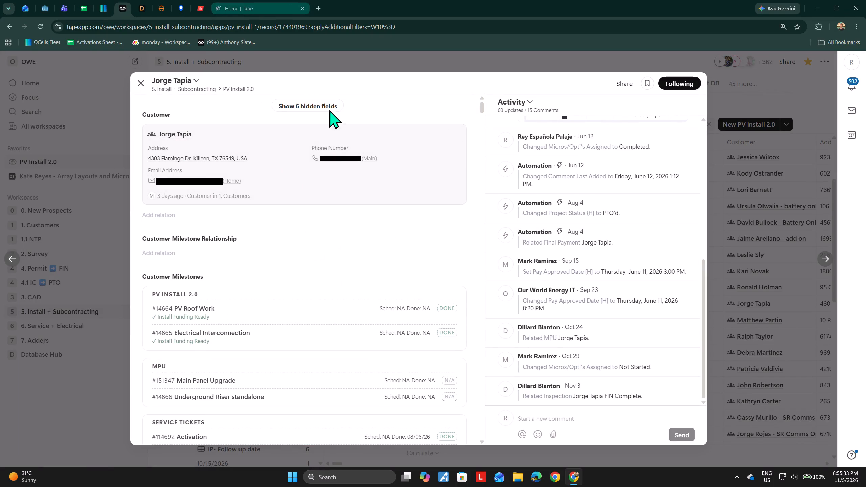
Check the inverter type and Micros/Opti's Assigned status in the PV Install 2.0 record.
click(481, 315)
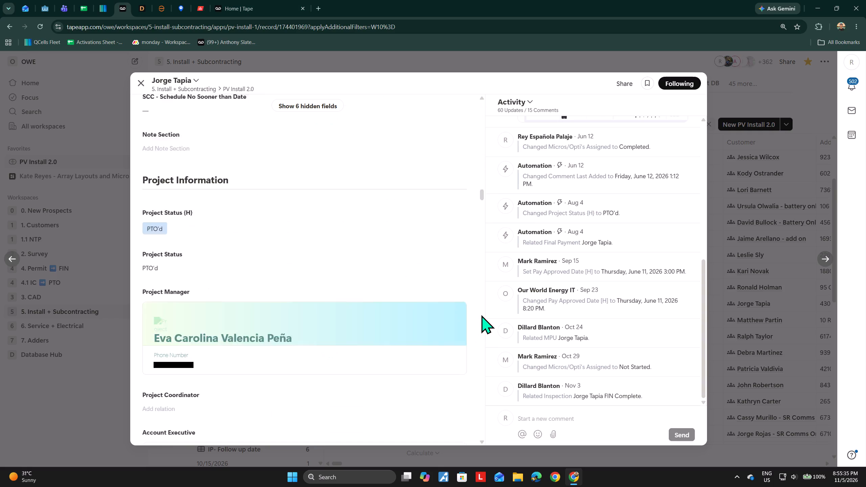
scroll(213, 269, down, 4)
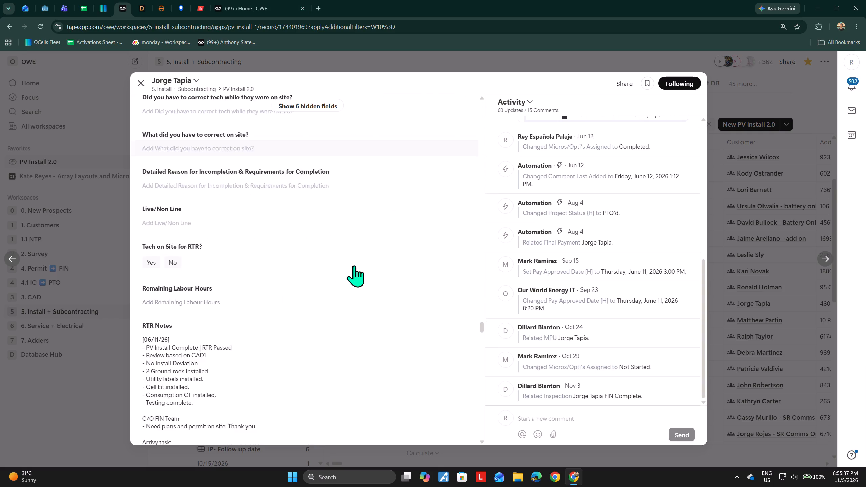
scroll(354, 265, down, 5)
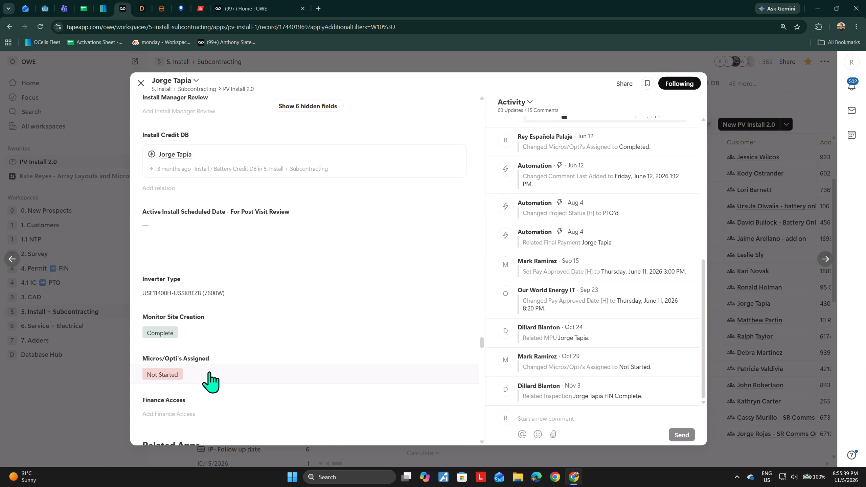
Find "finan" in the newly opened customer record and copy the customer's Finance ID.
click(257, 0)
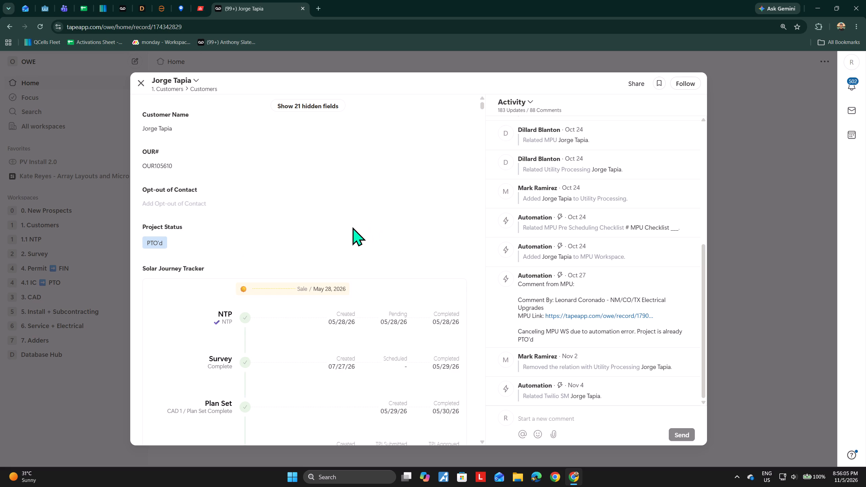
key(ctrl+f)
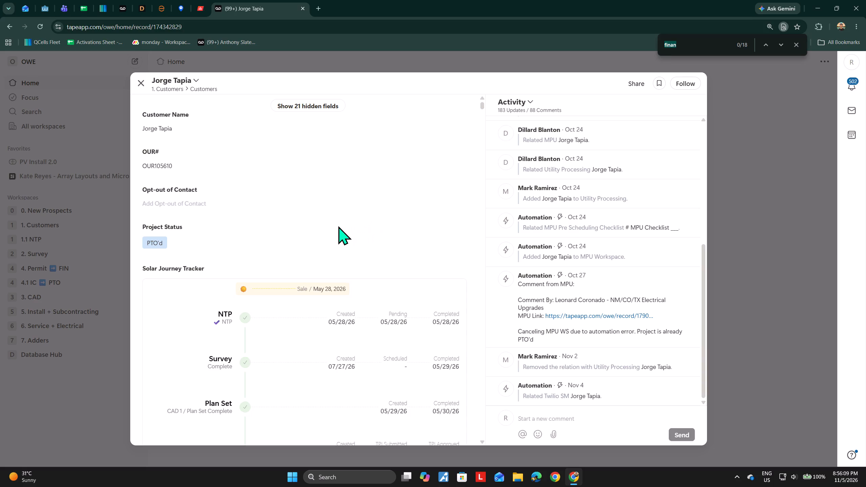
key(Return)
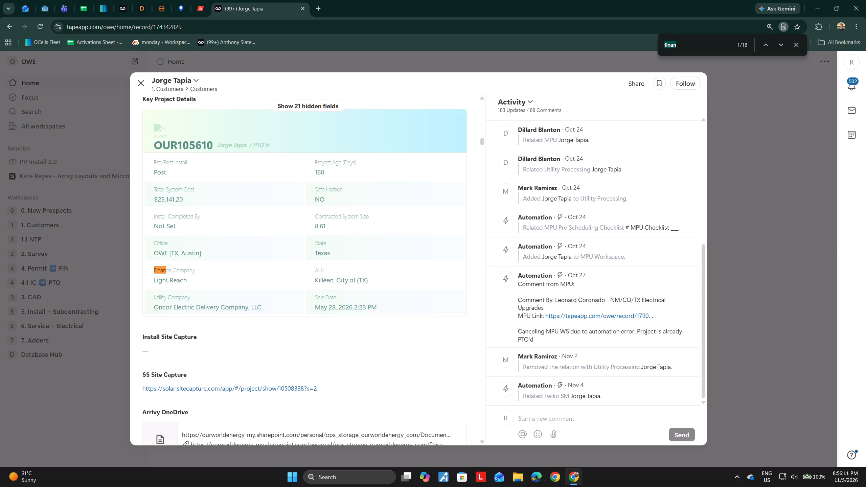
key(Return)
key(Return)
key(Return)
key(Return)
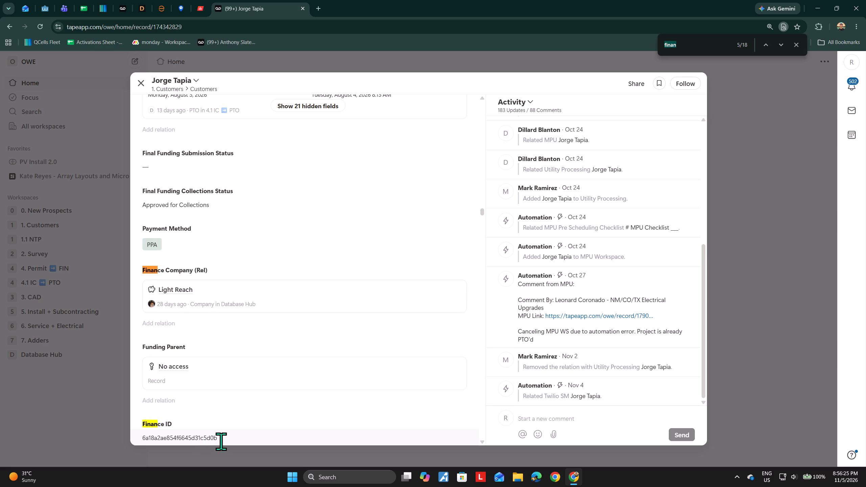
drag(223, 438, 114, 438)
key(ctrl+c)
Search the SolarEdge monitoring site list for the copied Finance ID and open the matching site.
click(198, 1)
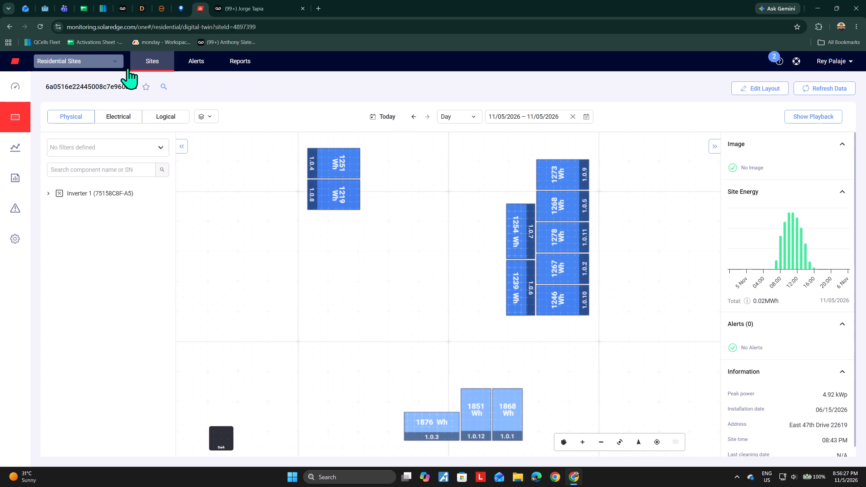
click(13, 60)
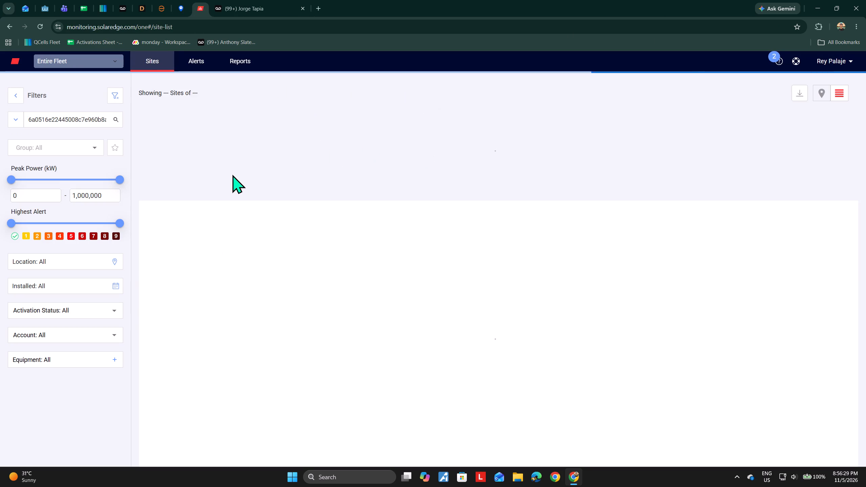
click(81, 115)
click(81, 115)
key(ctrl+v)
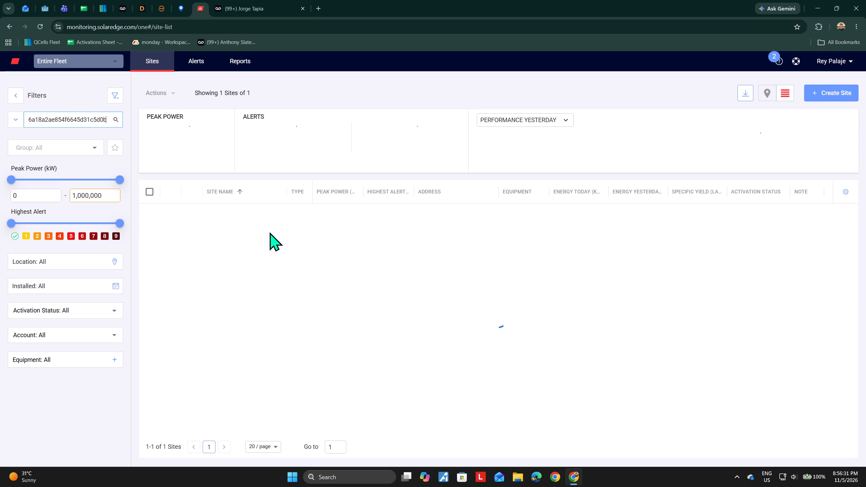
click(270, 216)
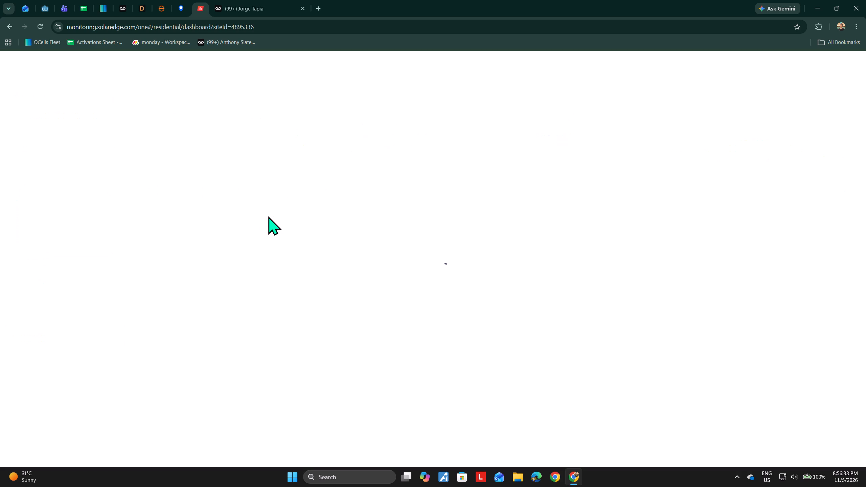
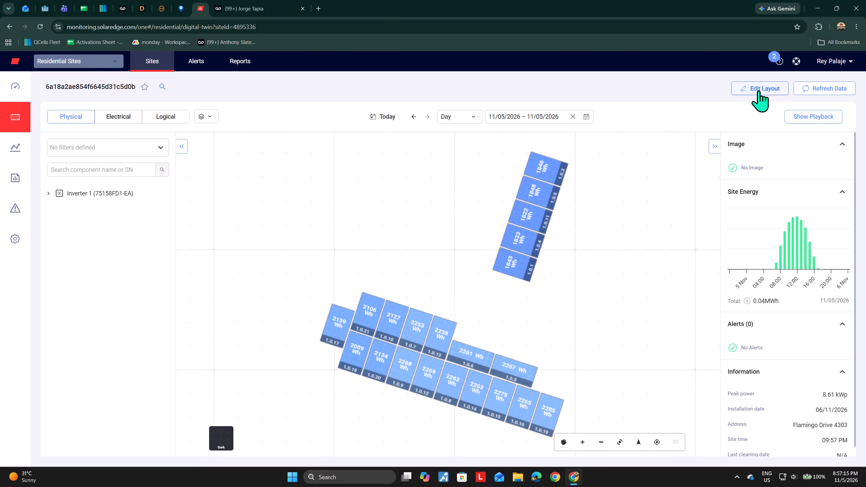
Open the site's layout in the layout editor and select the SE11400H-US inverter in the stringing view.
click(758, 90)
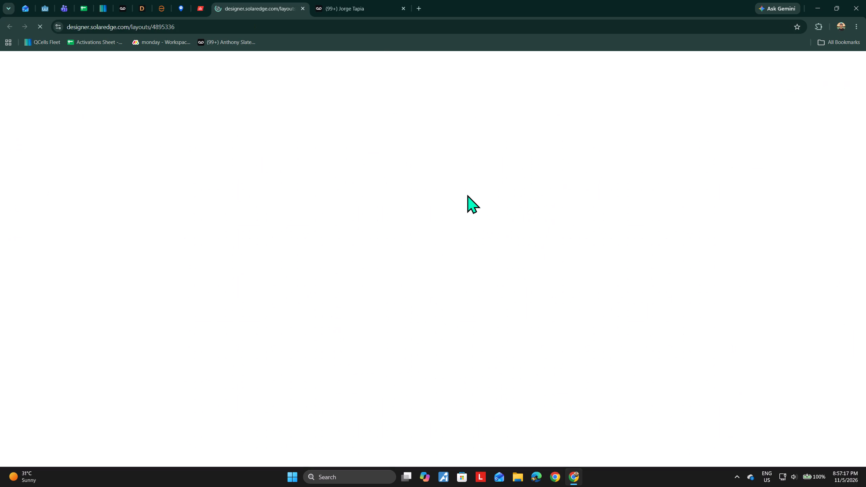
click(351, 0)
click(245, 0)
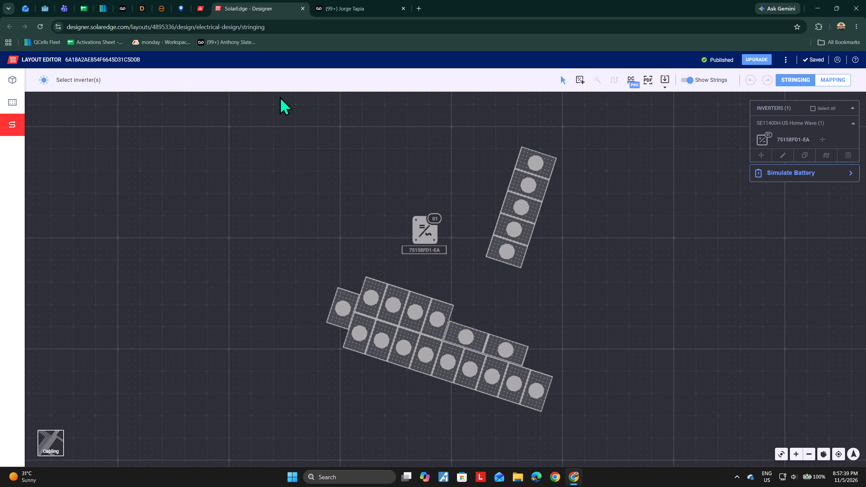
click(435, 232)
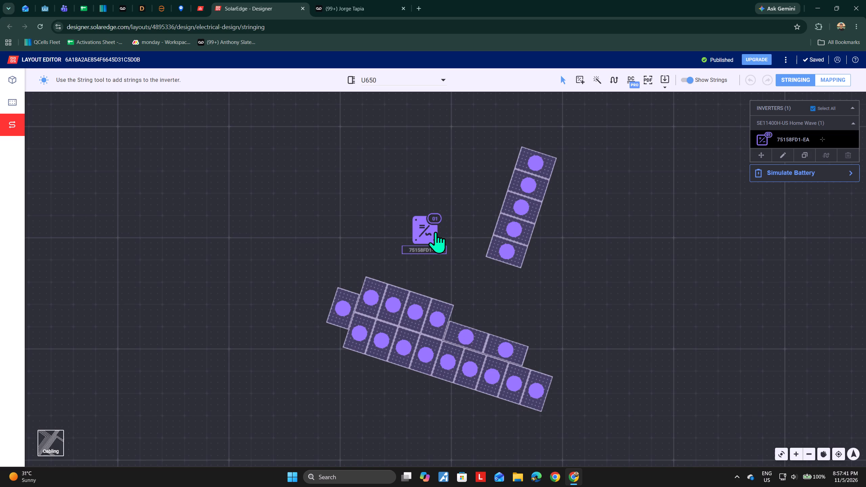
Return to the customer record and copy the customer's OUR# from its first fields.
click(352, 0)
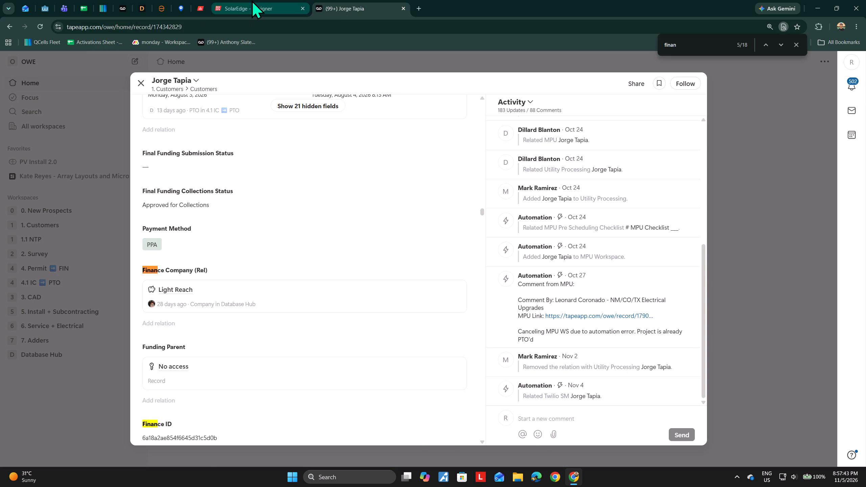
click(252, 0)
click(194, 2)
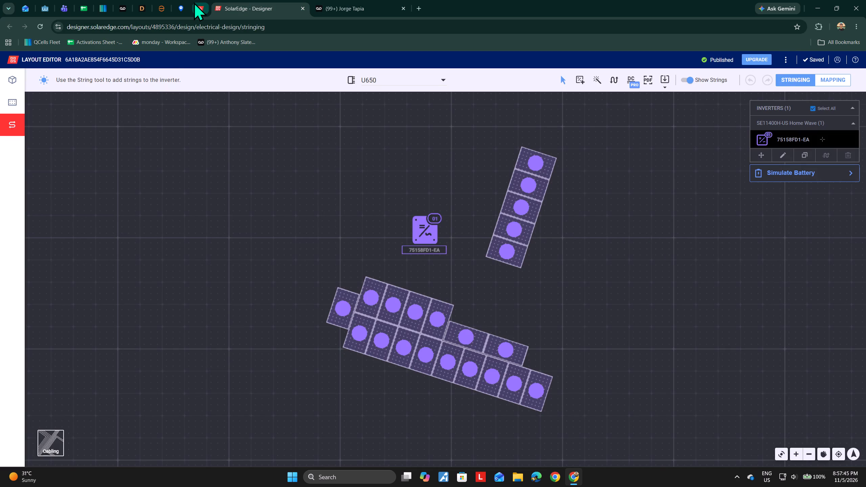
click(360, 0)
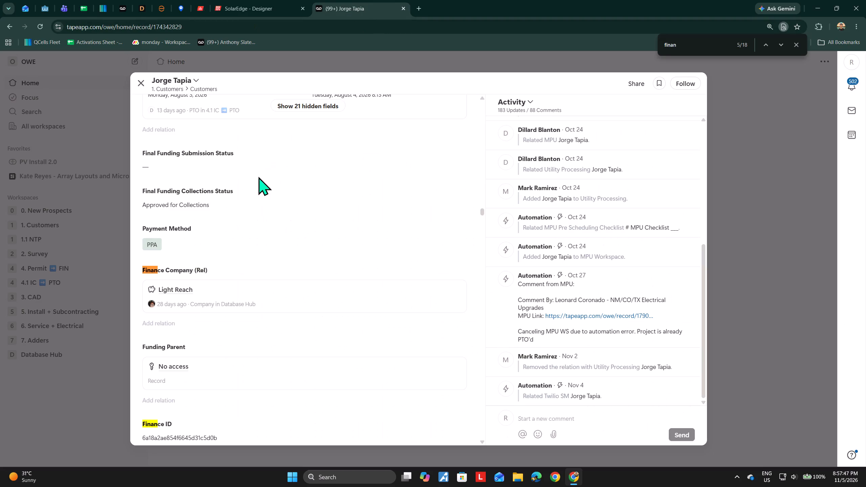
scroll(320, 173, up, 20)
scroll(320, 173, up, 15)
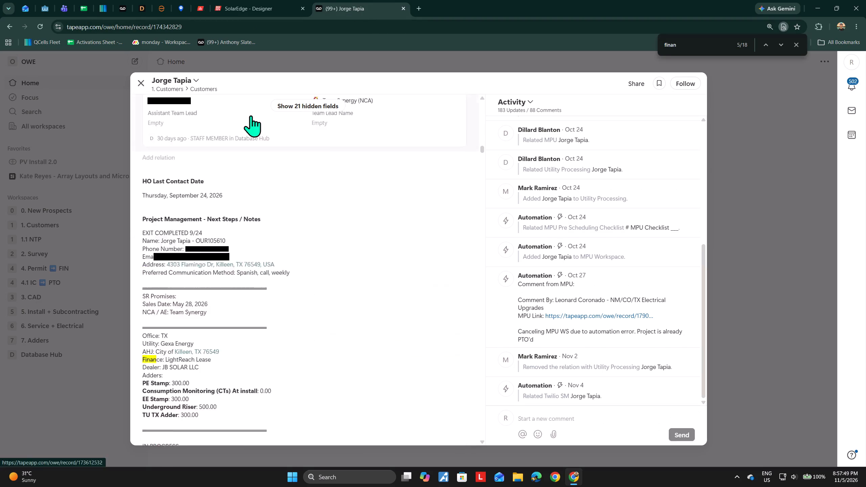
scroll(251, 115, up, 20)
scroll(251, 115, up, 15)
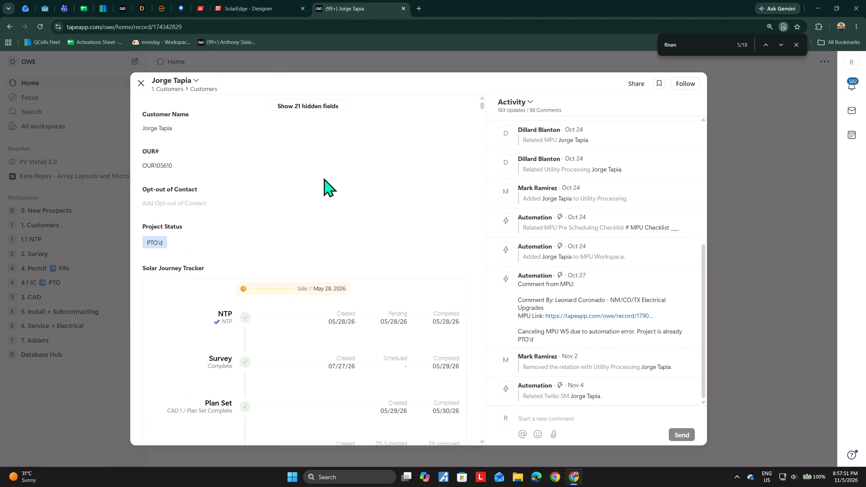
double_click(155, 162)
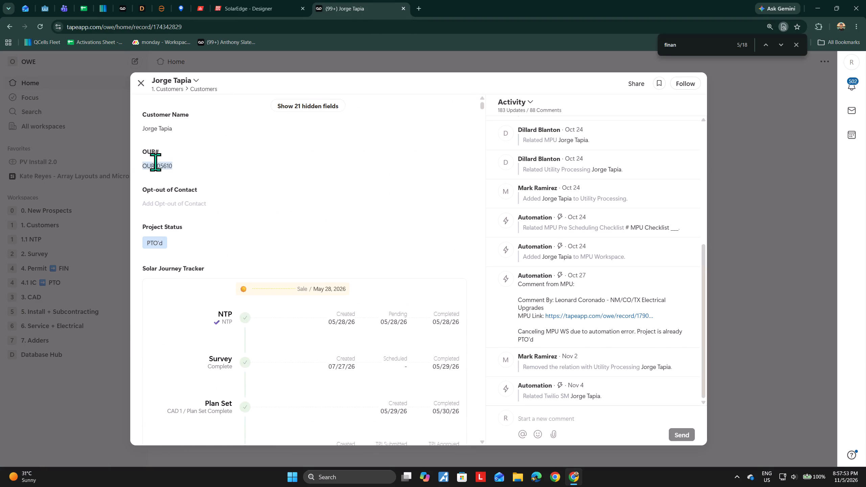
key(ctrl+c)
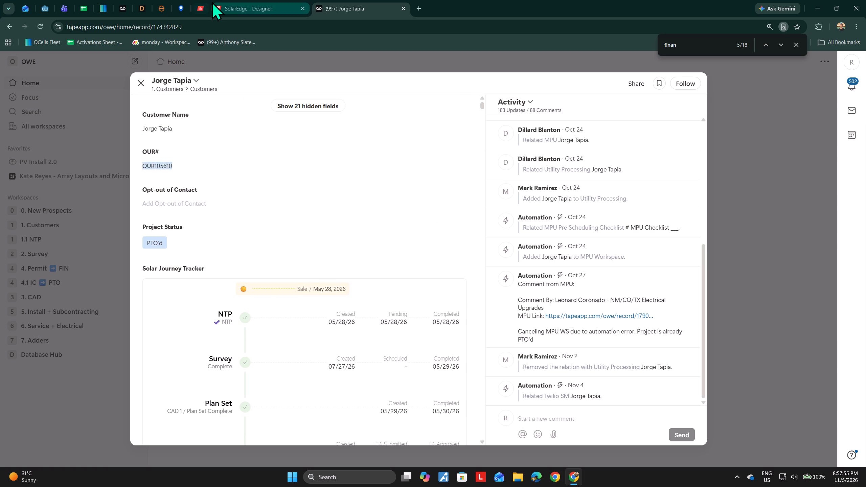
Search Arrivy for the copied OUR# and open the customer's Install Complete task with the PV Install 2.0 template.
click(186, 6)
double_click(345, 64)
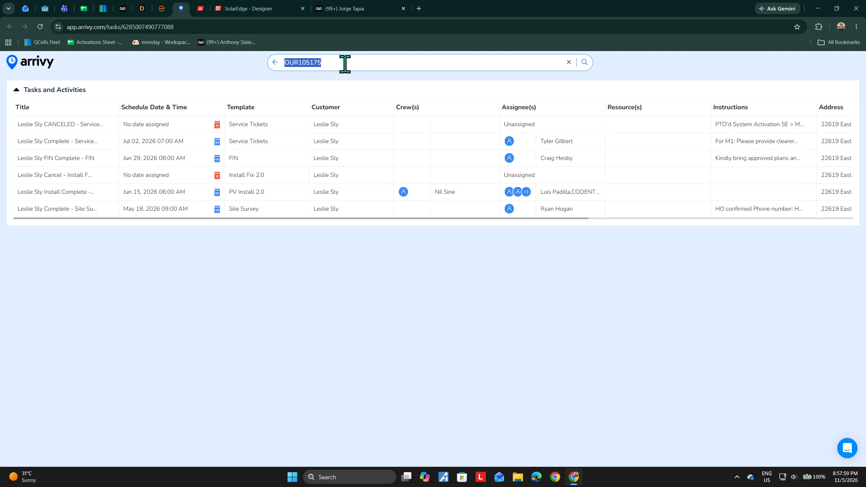
key(ctrl+v)
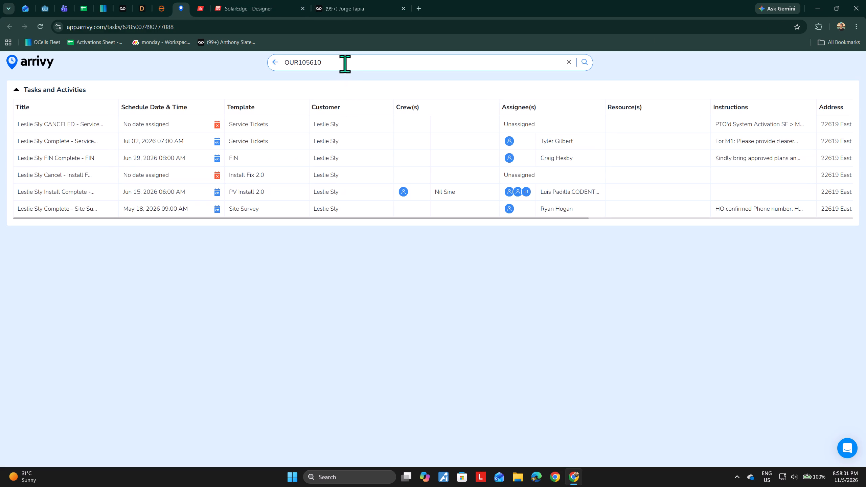
key(Return)
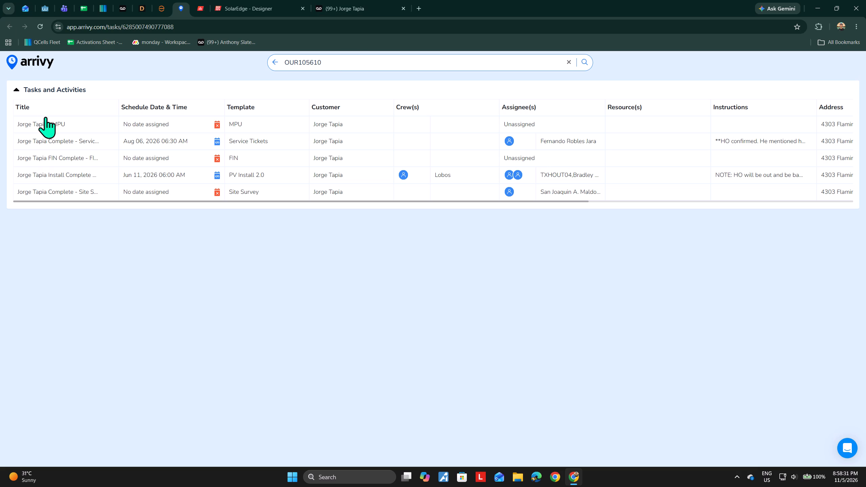
click(54, 176)
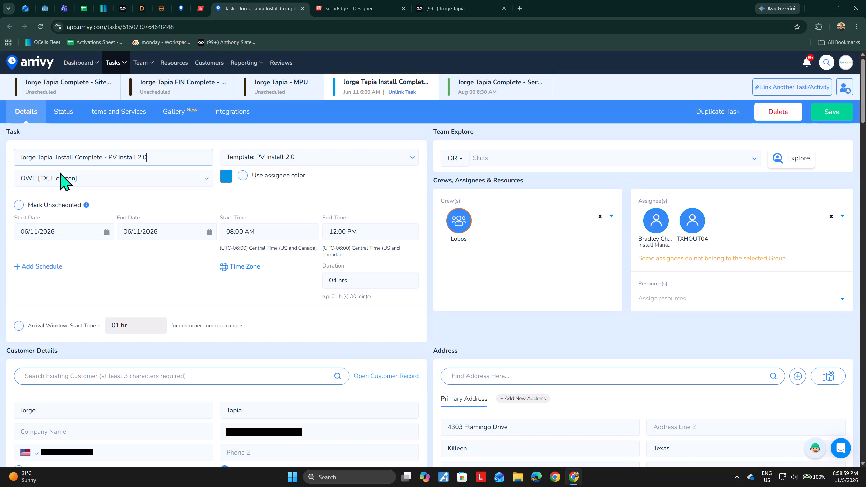
From the task's status forms, open the LIGHTREACH PV TOP RTR checklist at its Penetrations/Mounts, Inverter/MCI/Optimizer section.
click(56, 111)
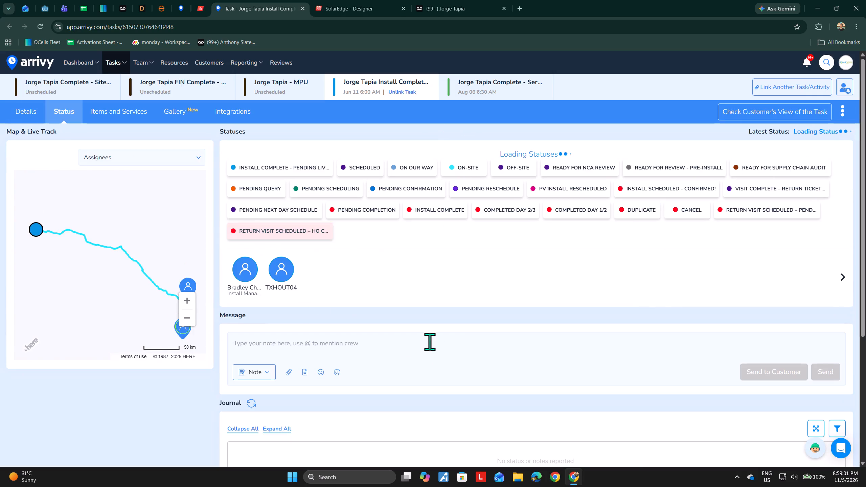
scroll(448, 363, down, 1)
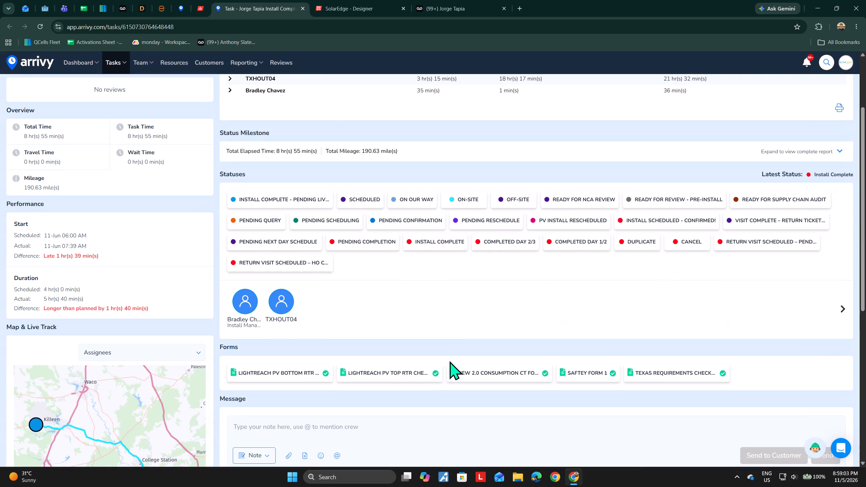
click(384, 371)
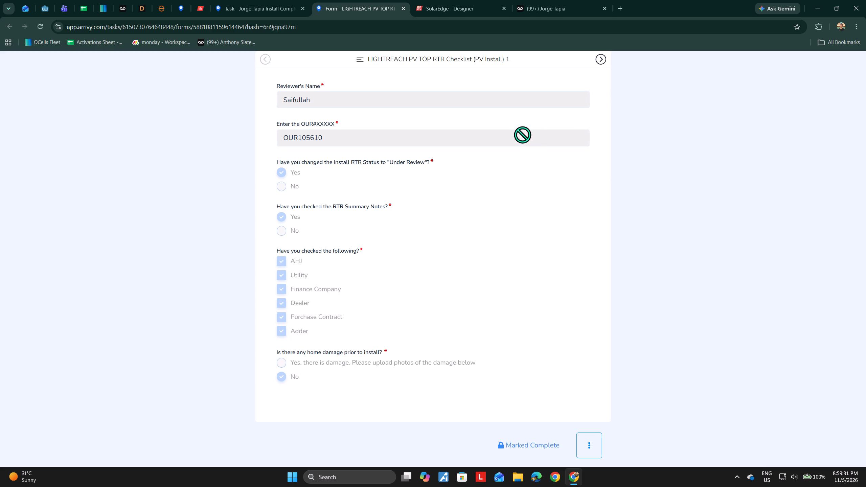
click(443, 59)
click(442, 106)
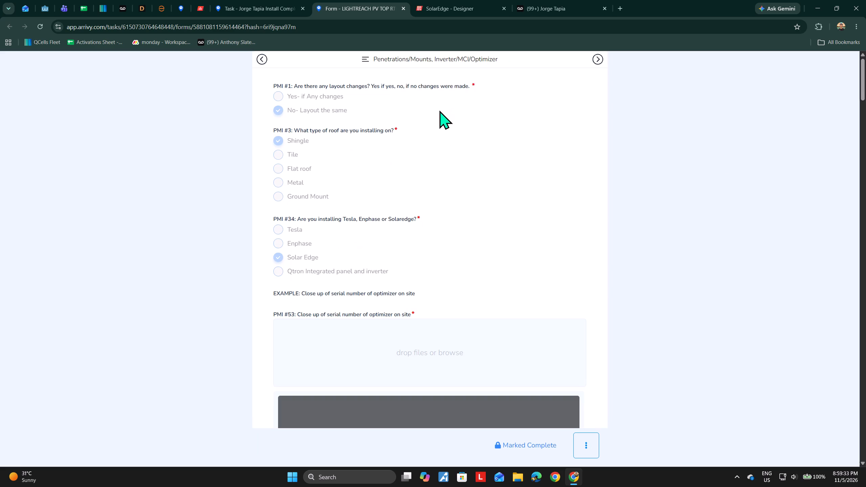
Look through the PMI #55 optimizer map photos and enlarge the one showing the whole string layout.
scroll(441, 273, down, 5)
scroll(501, 279, up, 1)
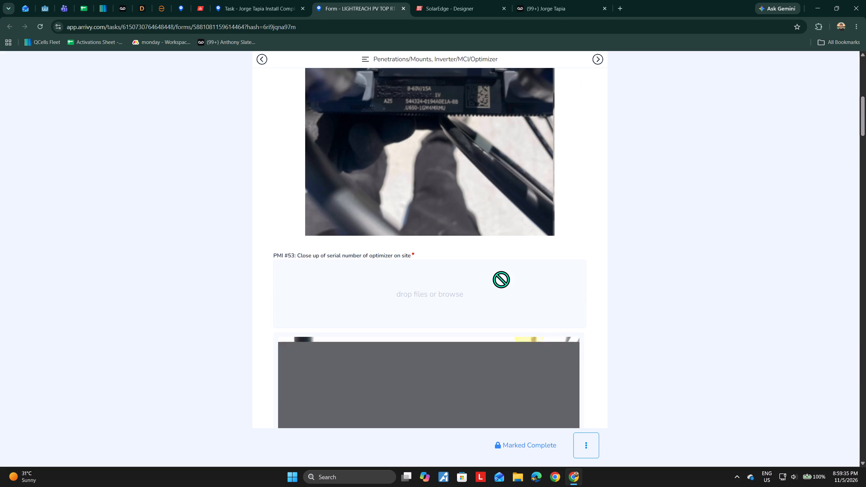
scroll(501, 279, down, 6)
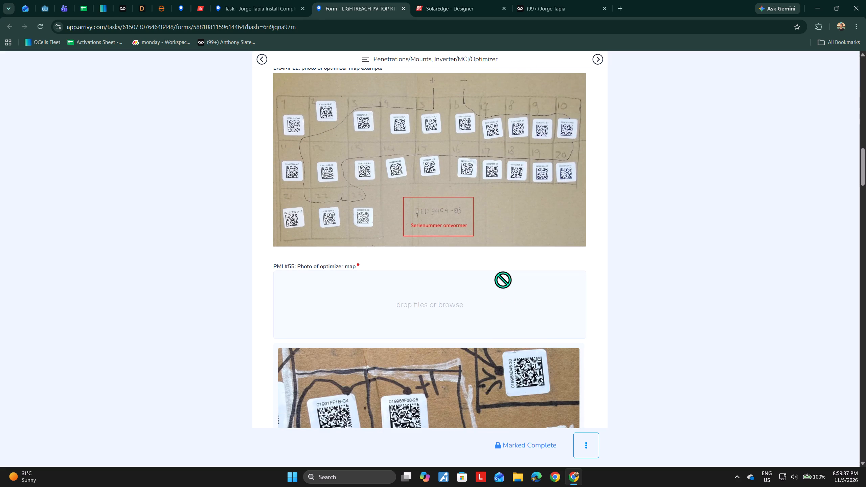
scroll(503, 280, down, 2)
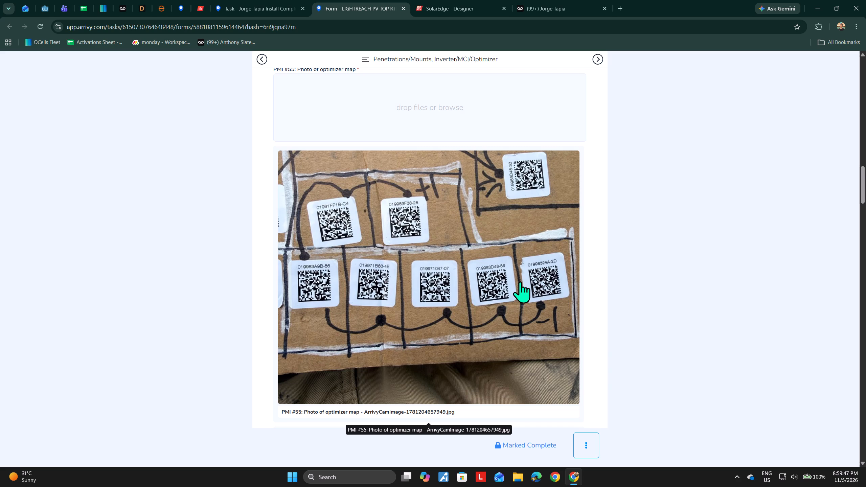
scroll(520, 281, down, 7)
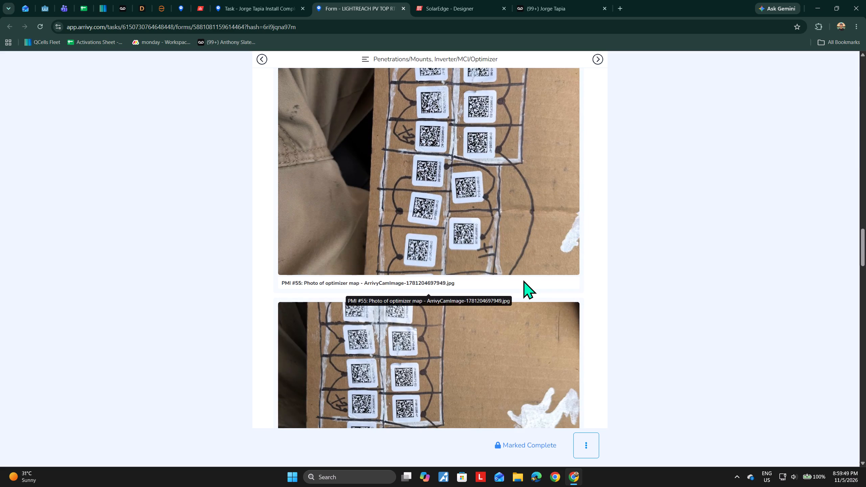
scroll(525, 279, up, 5)
click(512, 284)
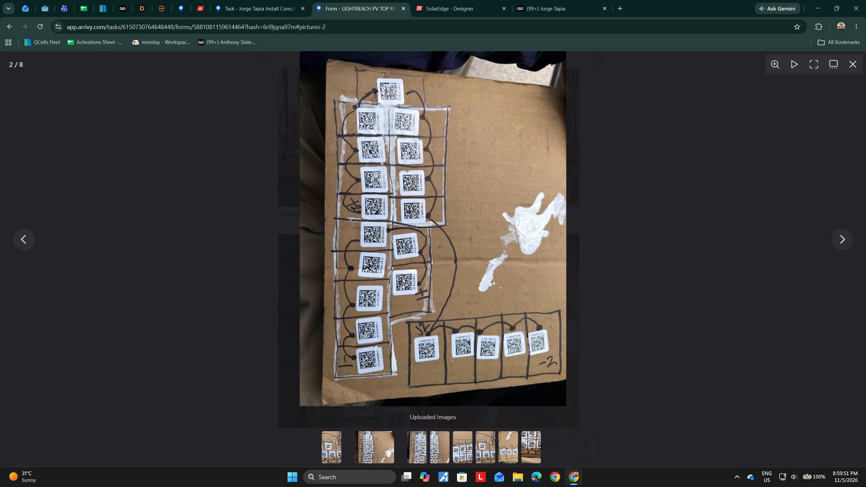
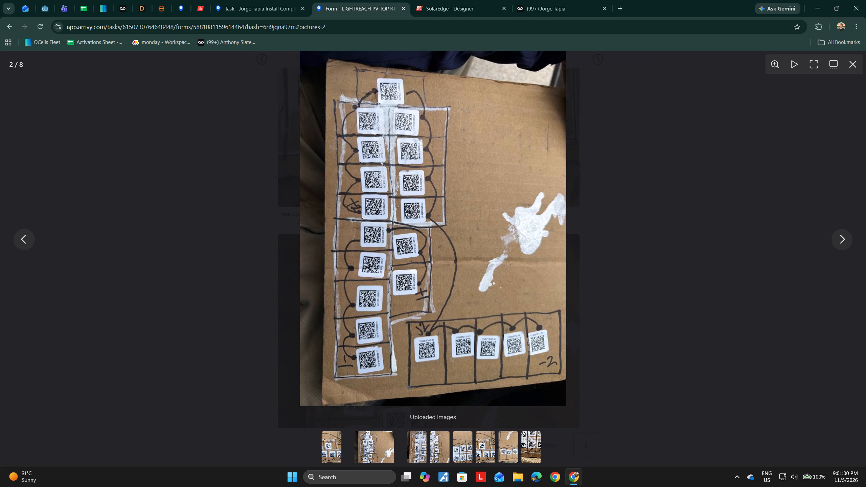
Detach the LIGHTREACH PV TOP RTR form showing the full optimizer map photo into its own browser window.
key(alt+Tab)
click(462, 0)
click(375, 0)
drag(374, 0, 343, 156)
click(580, 161)
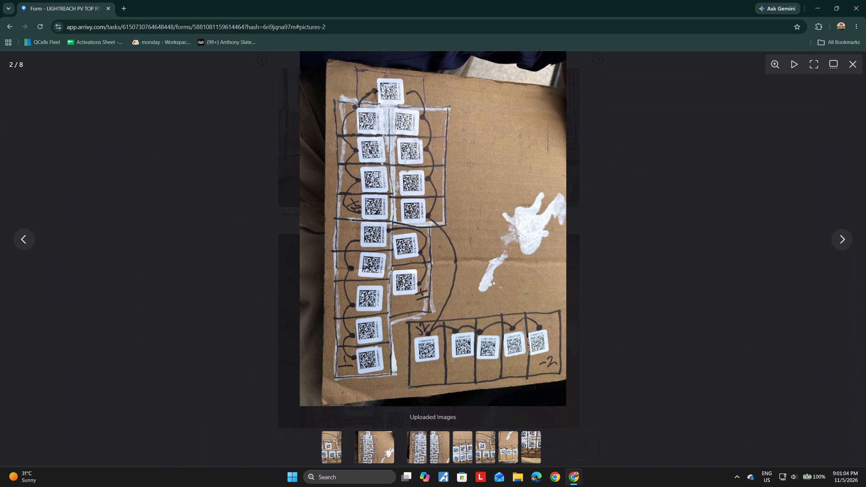
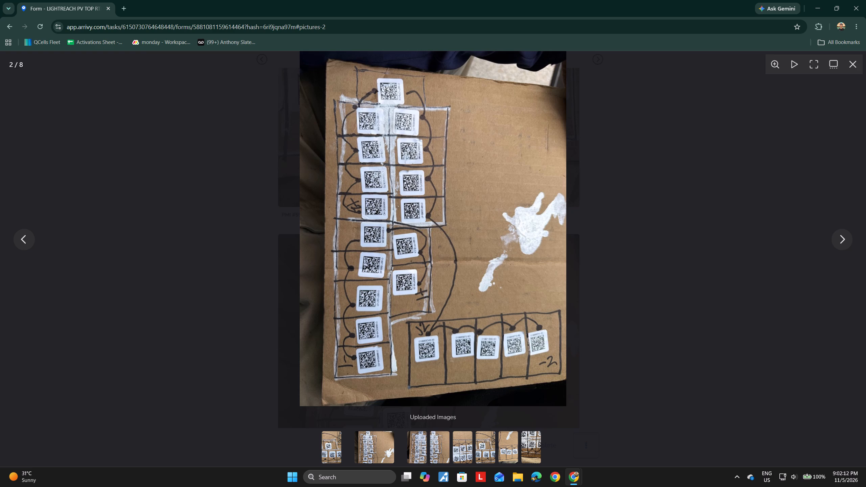
In SolarEdge Designer, string 14 modules per the map photo: up the upper four-module column, over the top module, down the adjacent column, across the five-module array.
key(alt+Tab)
key(alt+Tab)
key(alt+Tab)
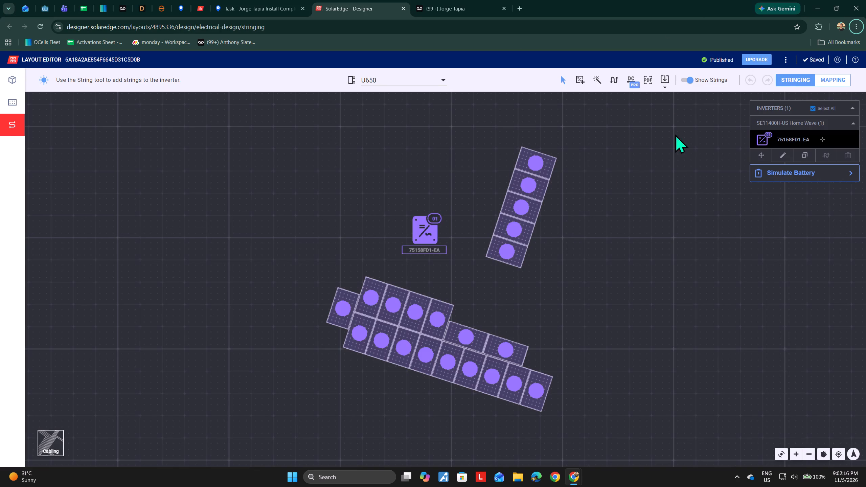
middle_drag(662, 132, 511, 321)
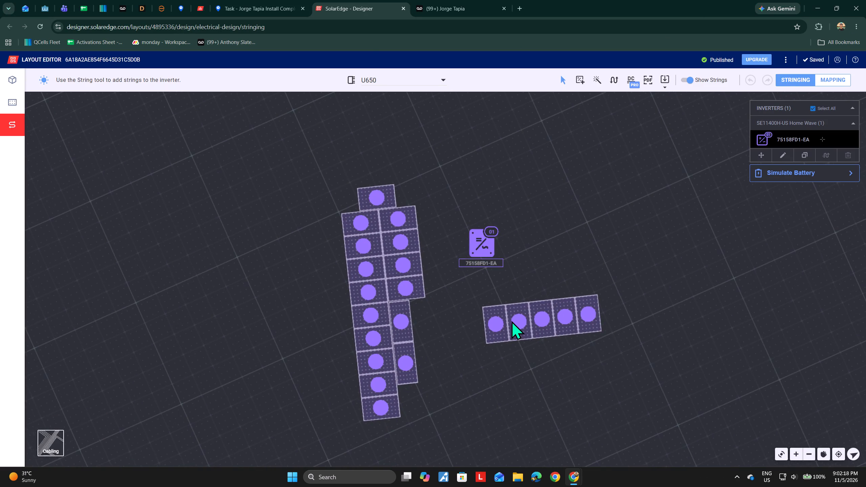
middle_drag(511, 321, 510, 323)
click(612, 79)
key(alt+Tab)
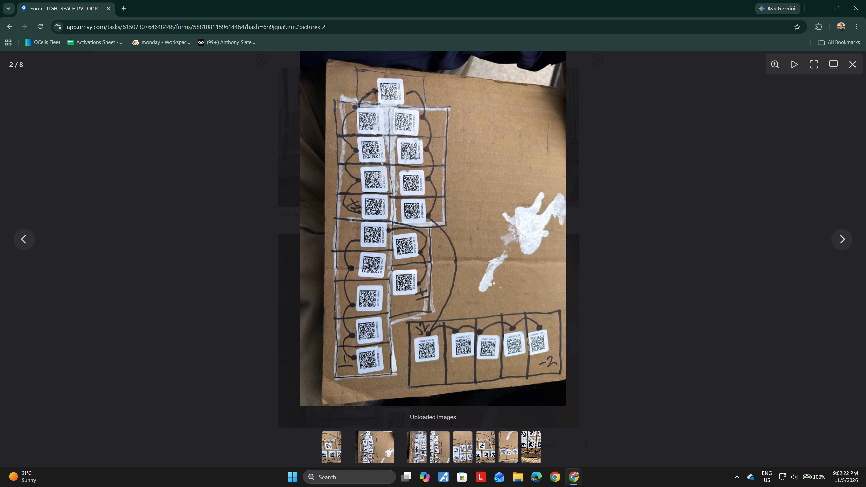
key(alt+Tab)
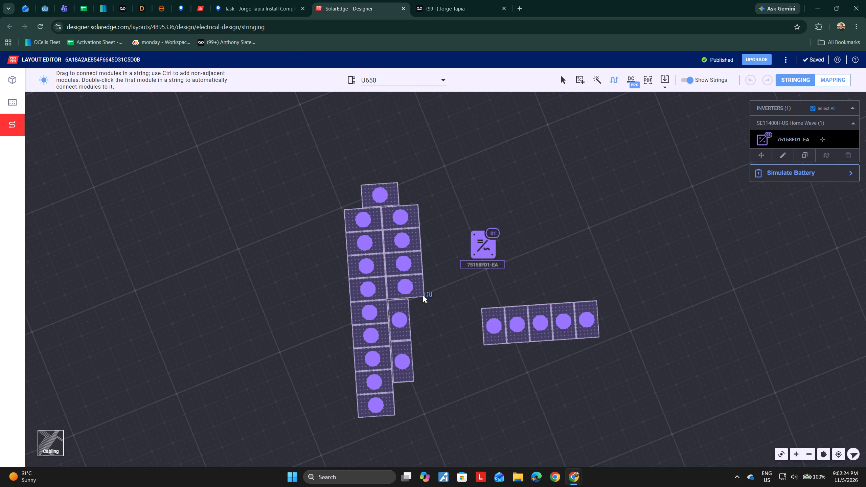
key(alt+Tab)
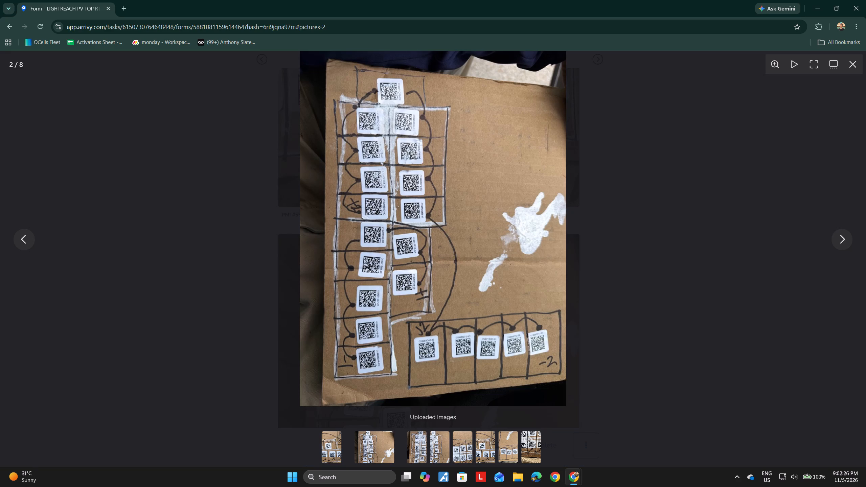
key(alt+Tab)
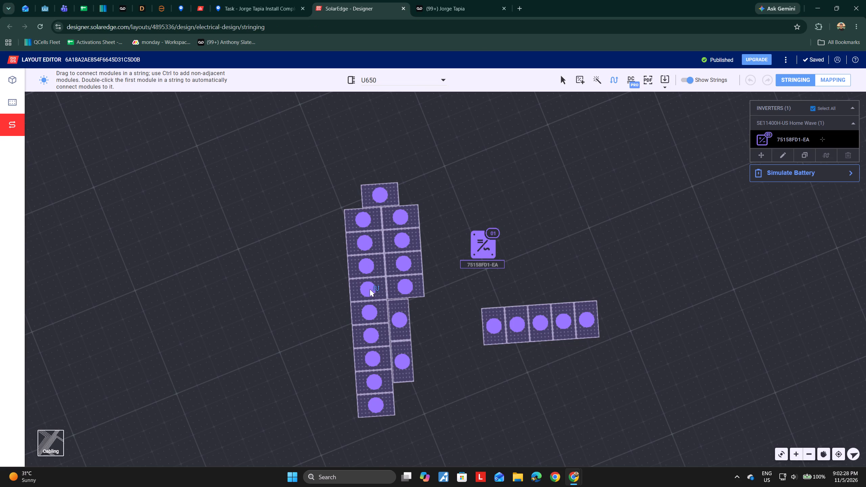
drag(369, 290, 402, 218)
key(alt+Tab)
key(alt+Tab)
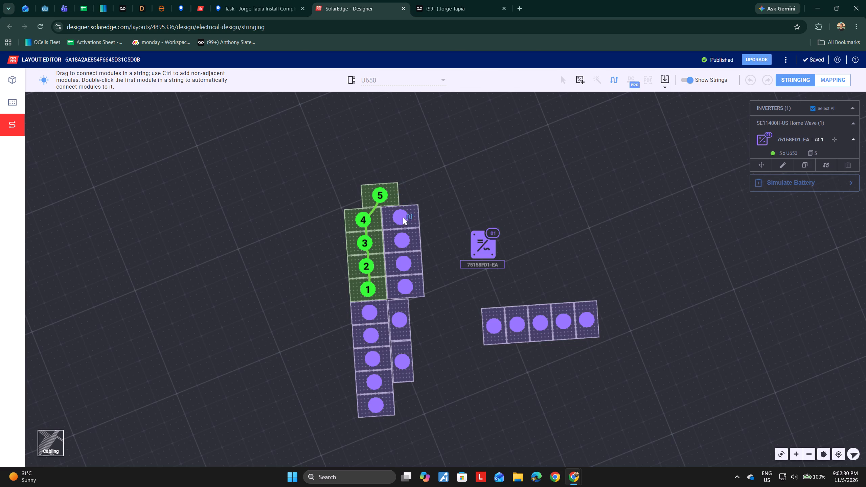
drag(402, 218, 432, 289)
key(alt+Tab)
key(alt+Tab)
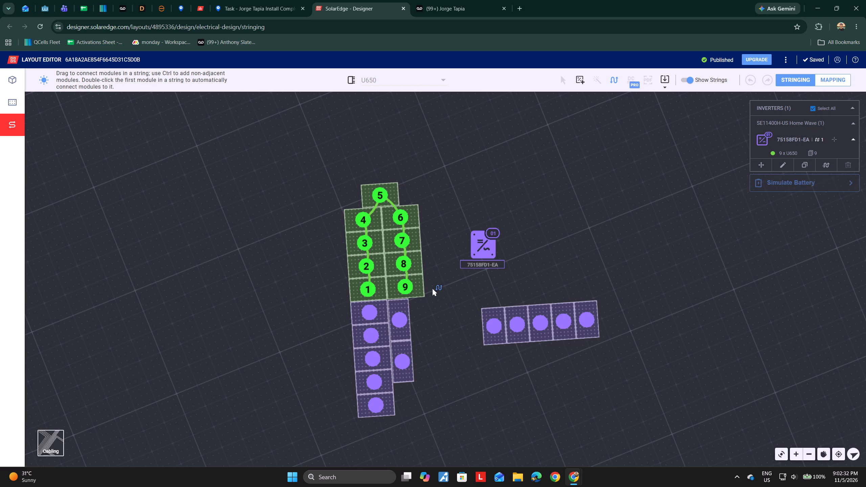
drag(432, 289, 607, 326)
Draw the second string through seven modules: up the remaining five of the long column, then down the two modules beside it.
key(alt+Tab)
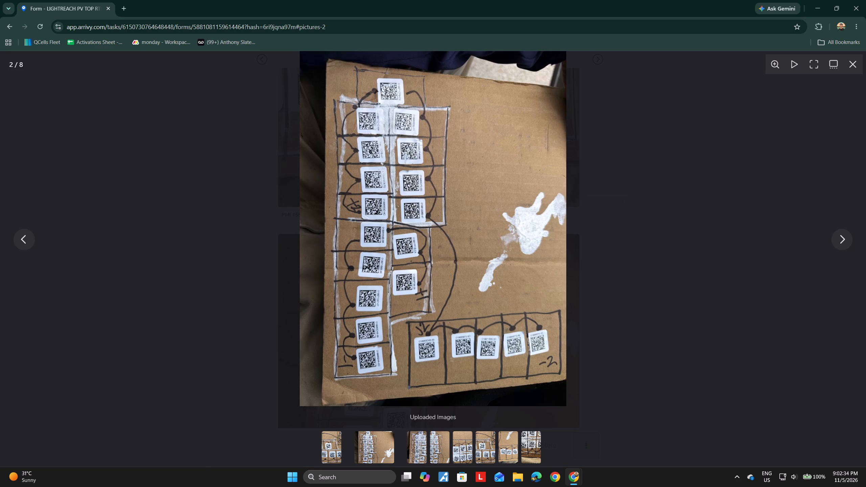
key(alt+Tab)
drag(371, 406, 400, 341)
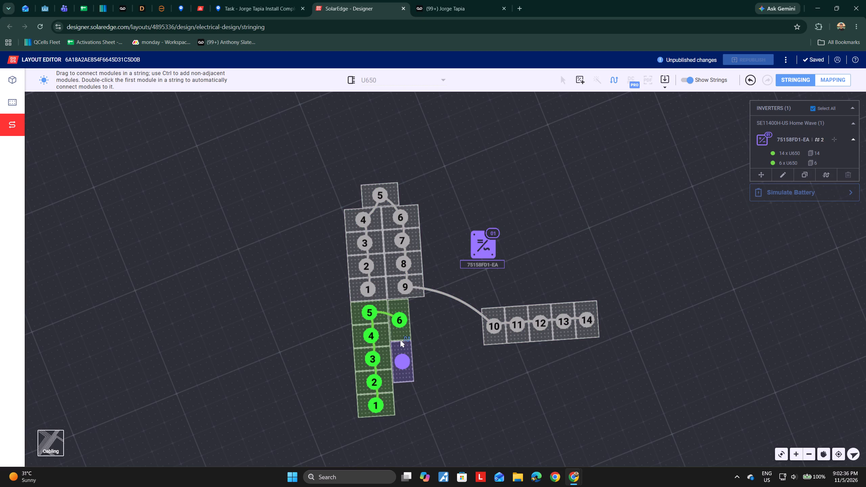
drag(400, 341, 405, 370)
Republish the layout with the two new strings.
click(755, 59)
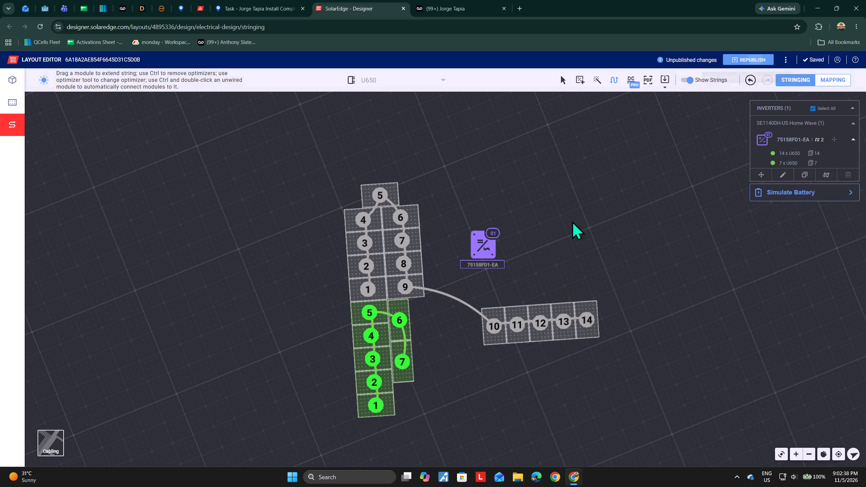
click(471, 330)
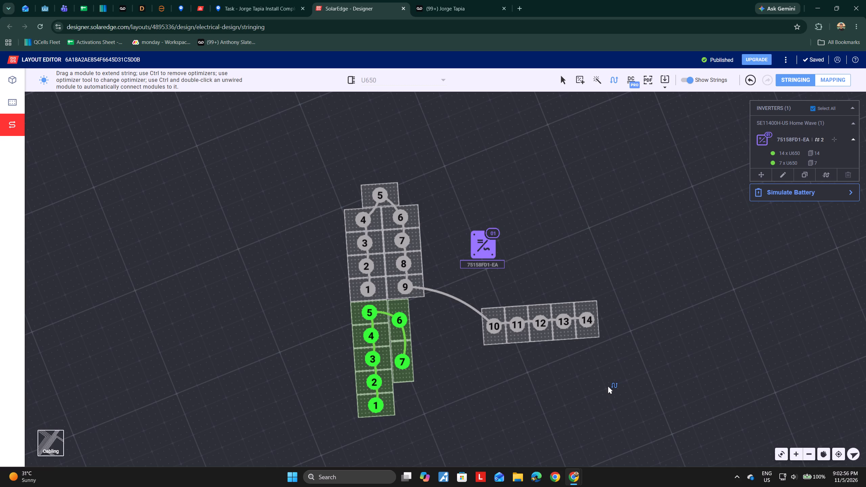
Capture a screenshot of the whole layout editor showing both strings.
key(shift+super+s)
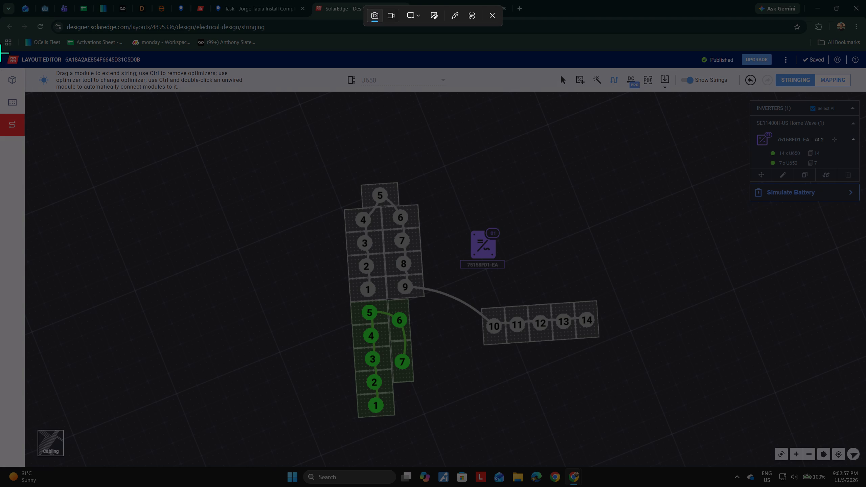
drag(0, 53, 865, 469)
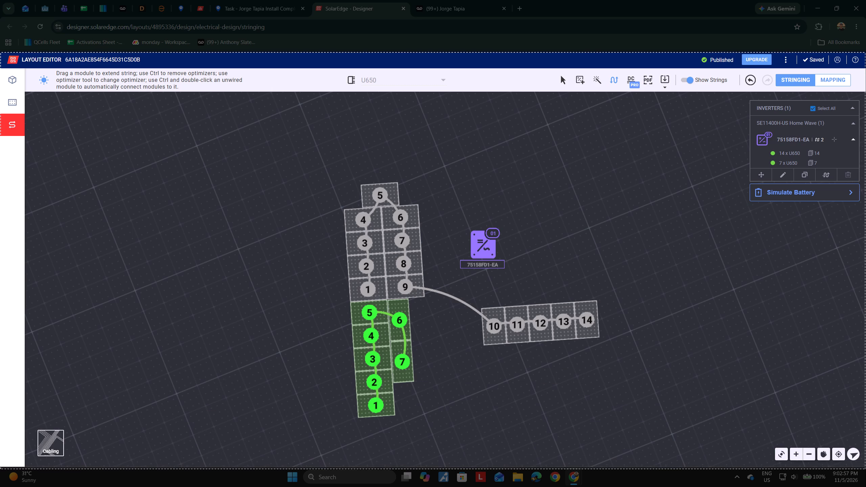
drag(865, 469, 865, 467)
On the customer's PV Install 2.0 record, reply to the Jun 12 optimizer comment with the layout screenshot and the text "String Added".
click(229, 0)
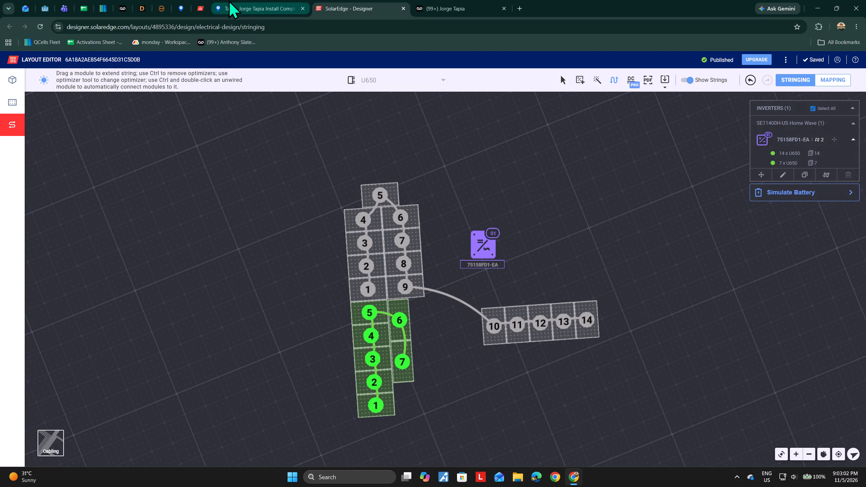
click(120, 0)
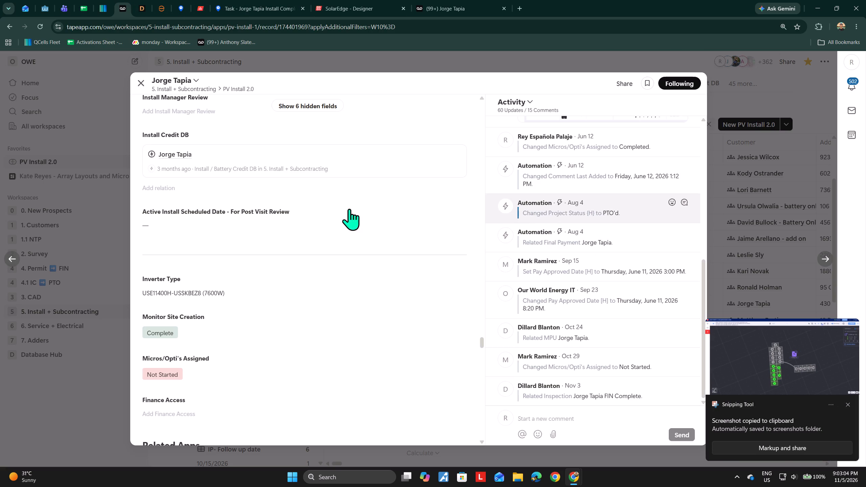
scroll(610, 316, up, 3)
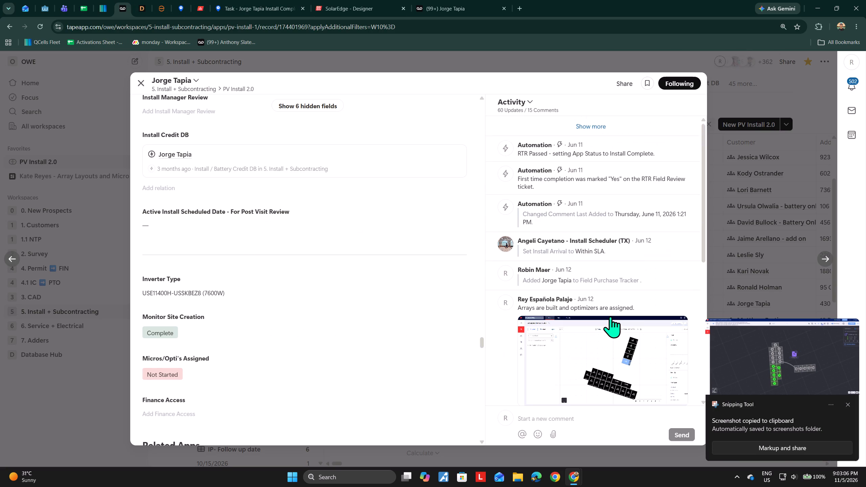
scroll(610, 316, down, 1)
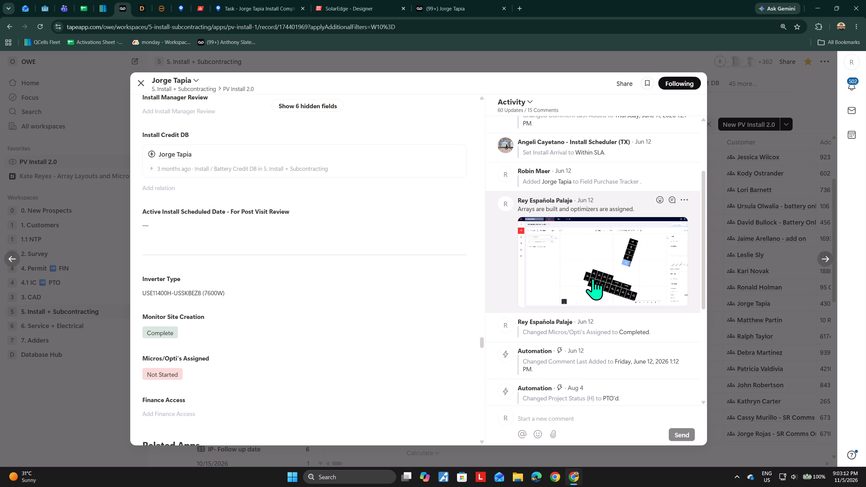
click(672, 197)
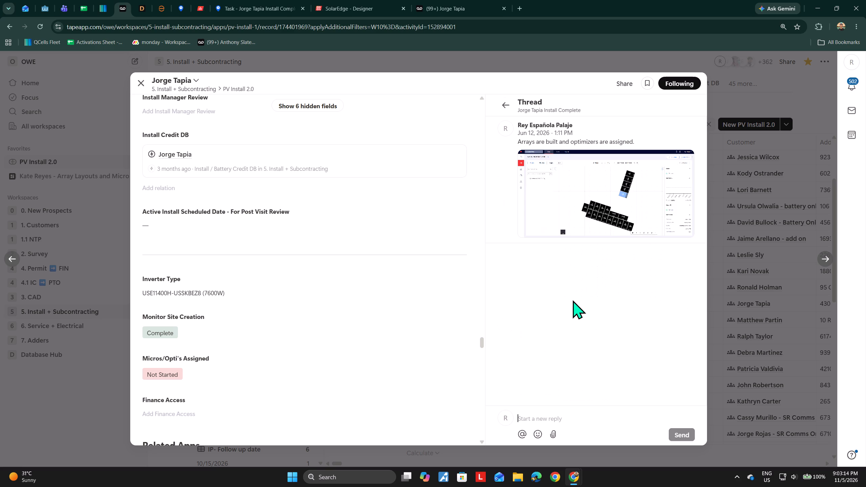
key(ctrl+v)
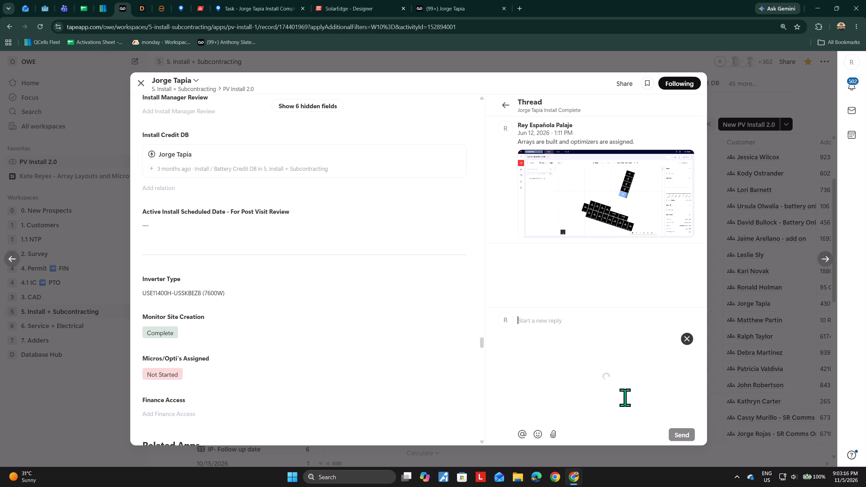
text(Stringn)
key(BackSpace)
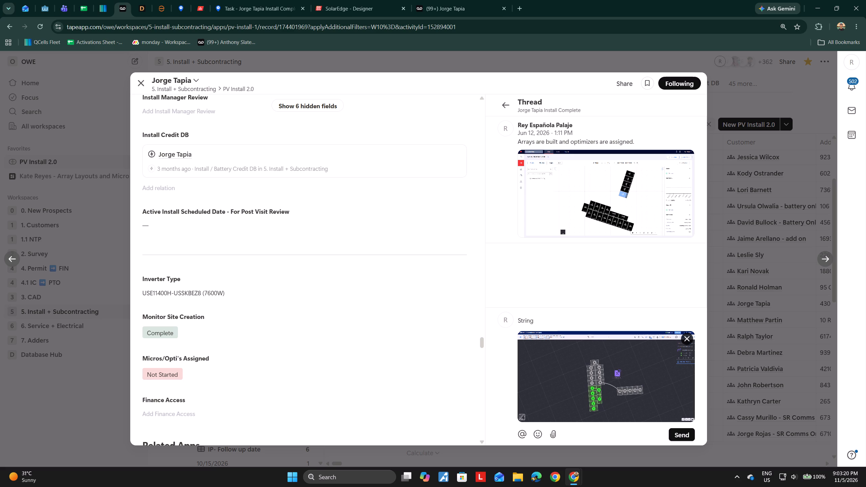
key(BackSpace)
text(g Added)
key(Return)
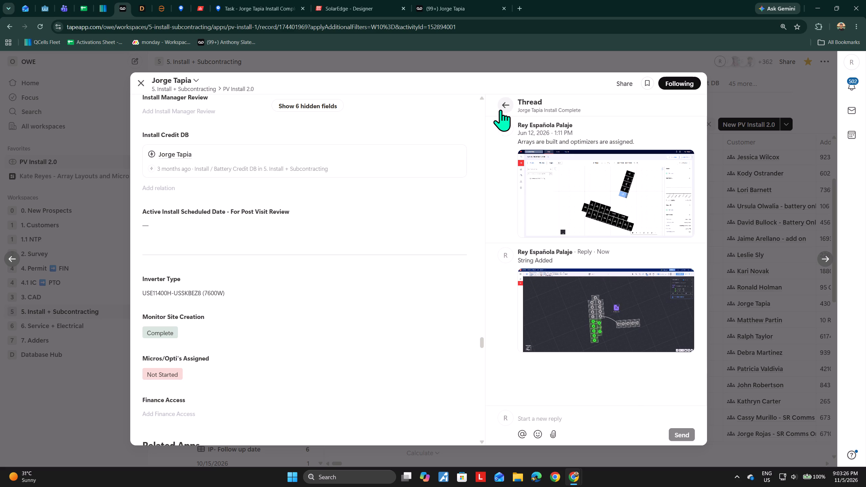
click(501, 109)
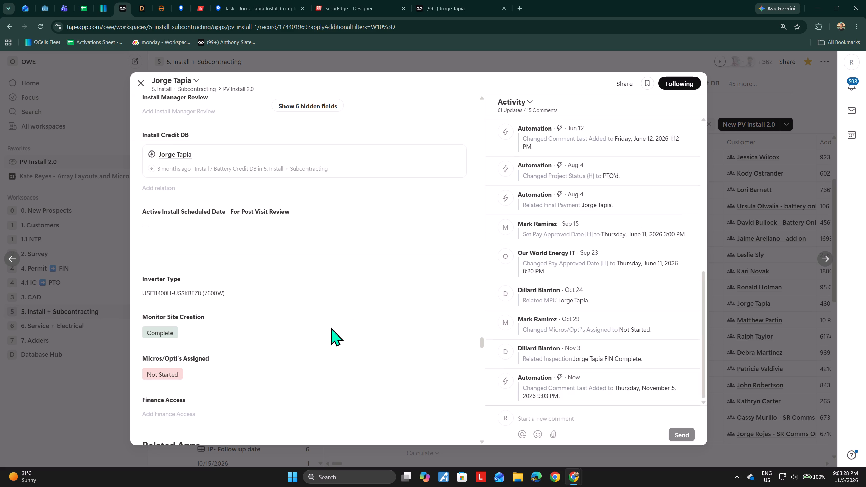
Set Micros/Opti's Assigned to Completed on the PV Install 2.0 record and close the record.
click(216, 376)
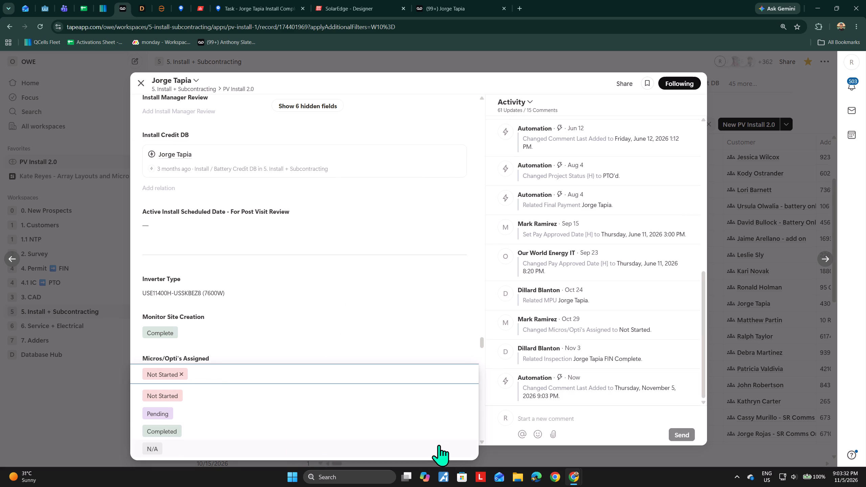
click(183, 429)
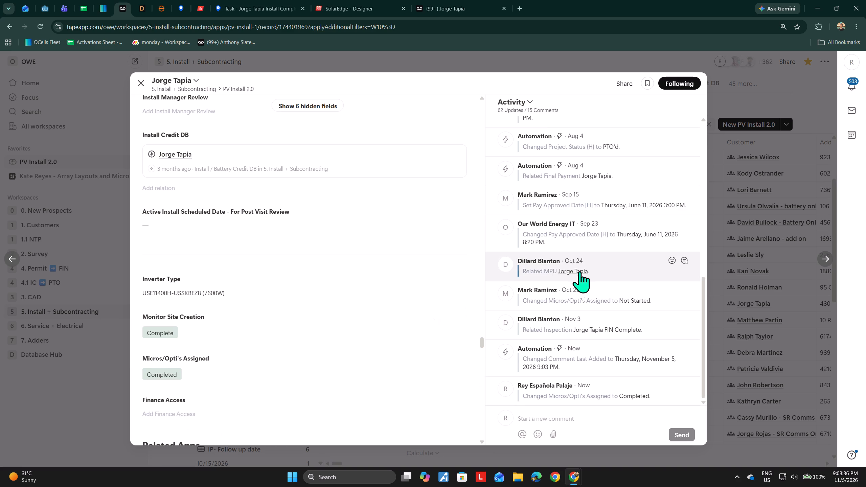
scroll(581, 269, down, 2)
click(142, 79)
Close the finished customer's Arrivy task and SolarEdge Designer pages.
drag(358, 0, 344, 0)
click(250, 0)
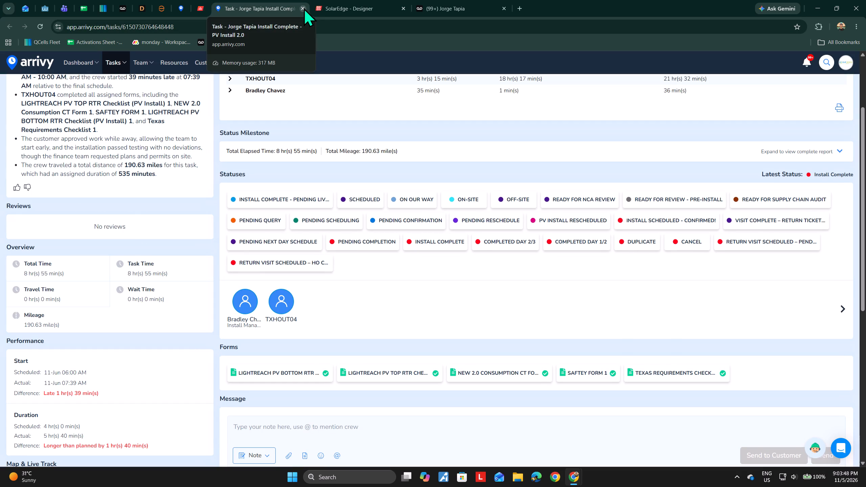
click(304, 8)
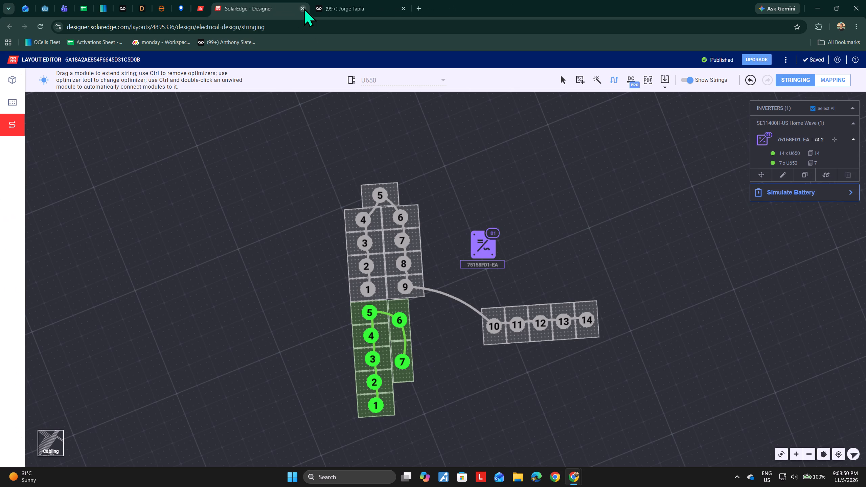
click(304, 8)
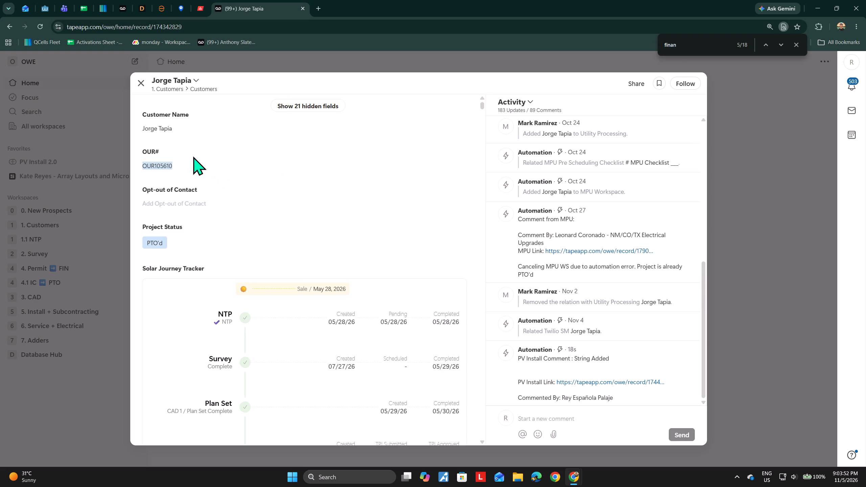
Copy the customer's OUR number and name from the customer record into row 7 of the EOD sheet's Monitoring Array table.
key(ctrl+c)
click(119, 5)
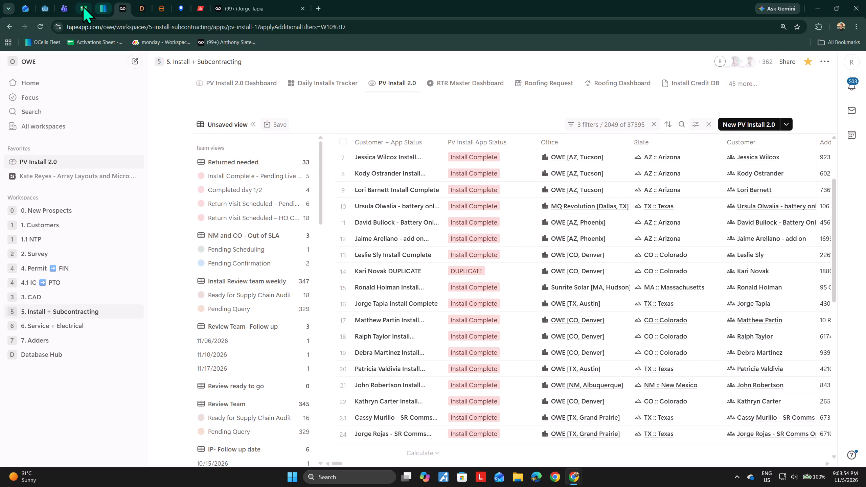
click(83, 5)
double_click(54, 360)
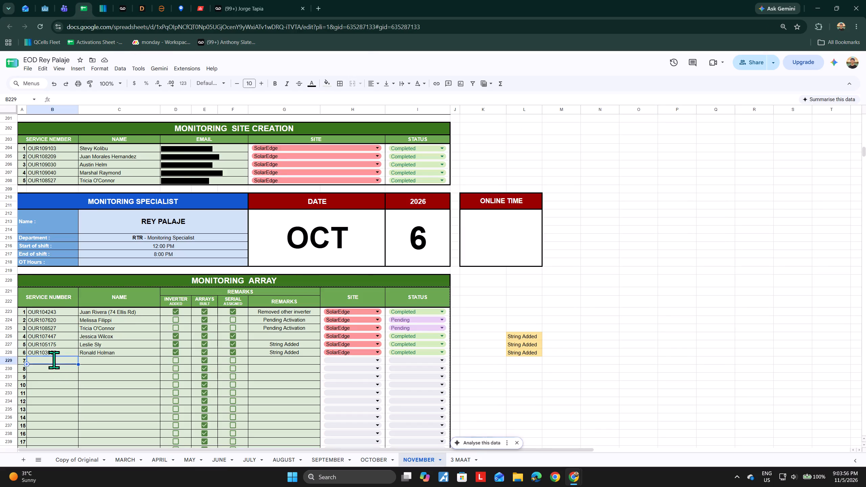
key(ctrl+v)
click(253, 0)
drag(186, 134, 117, 134)
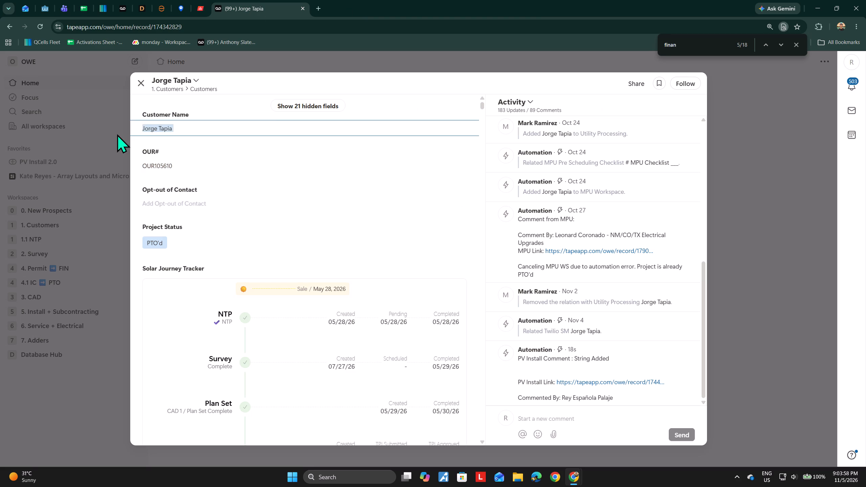
drag(117, 134, 116, 134)
key(ctrl+c)
click(79, 0)
double_click(133, 361)
key(ctrl+v)
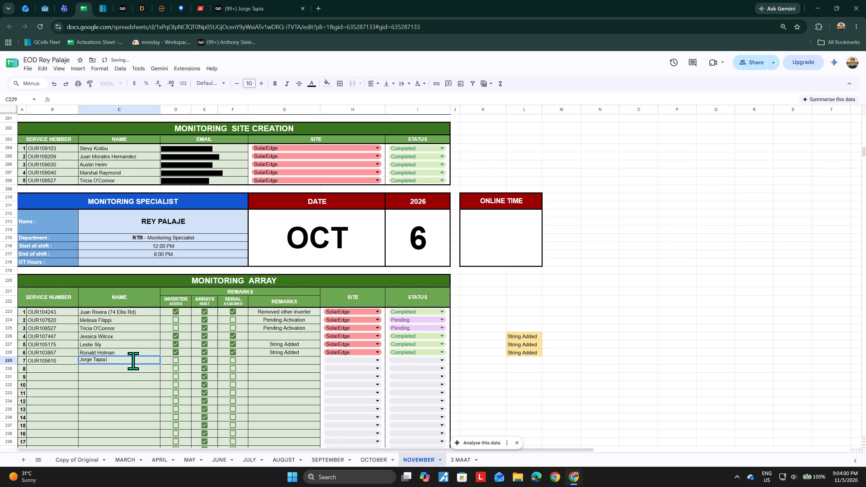
In Monitoring Array row 7, tick Inverter Added and Serial Assigned, and copy the "String Added" remark from row 6.
click(126, 386)
click(179, 362)
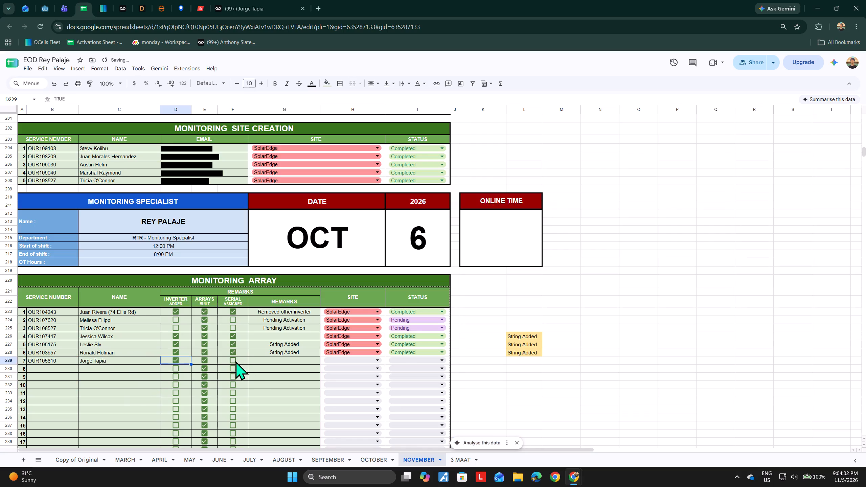
click(235, 361)
click(290, 360)
click(292, 350)
key(ctrl+c)
click(289, 363)
key(ctrl+v)
Set row 7's Site to SolarEdge and its Status to Completed in the Monitoring Array table.
click(369, 351)
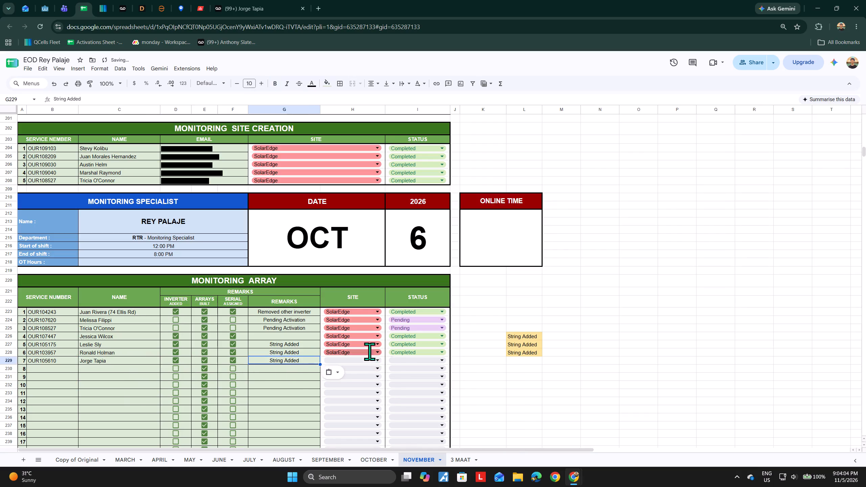
click(511, 376)
click(348, 360)
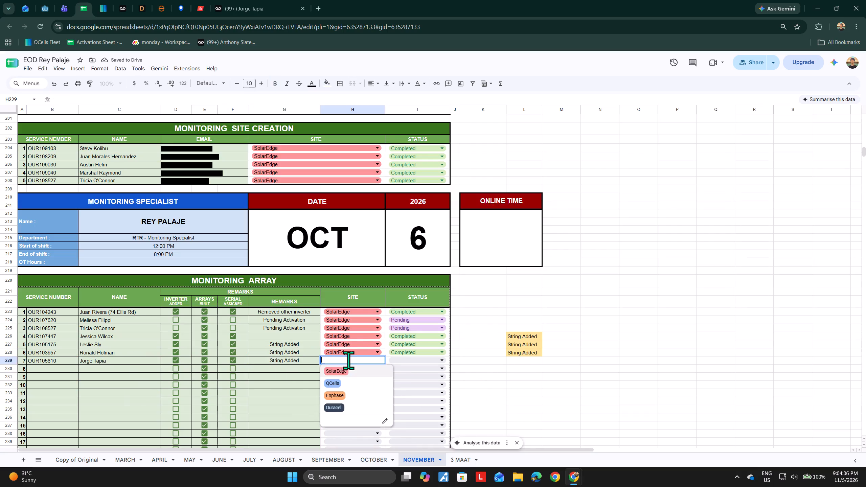
drag(347, 372, 350, 371)
click(399, 363)
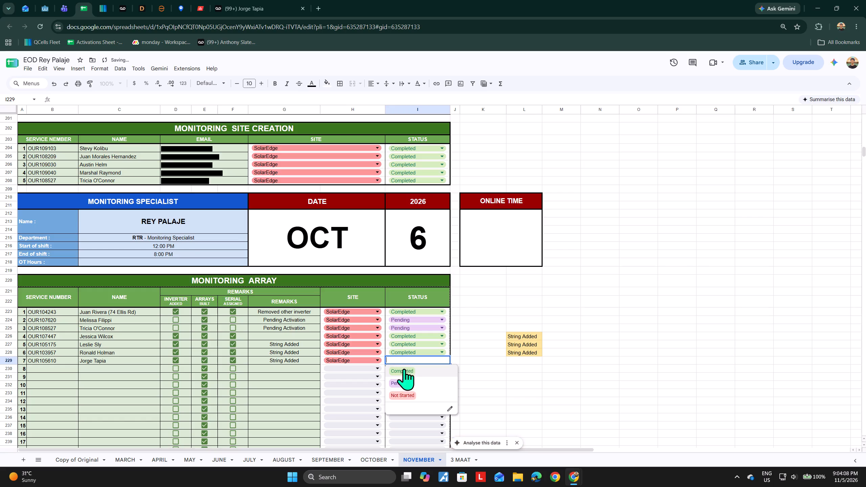
click(404, 369)
Copy the highlighted "String Added" note from L228 into L229, beside the row 7 entry.
click(515, 350)
key(ctrl+c)
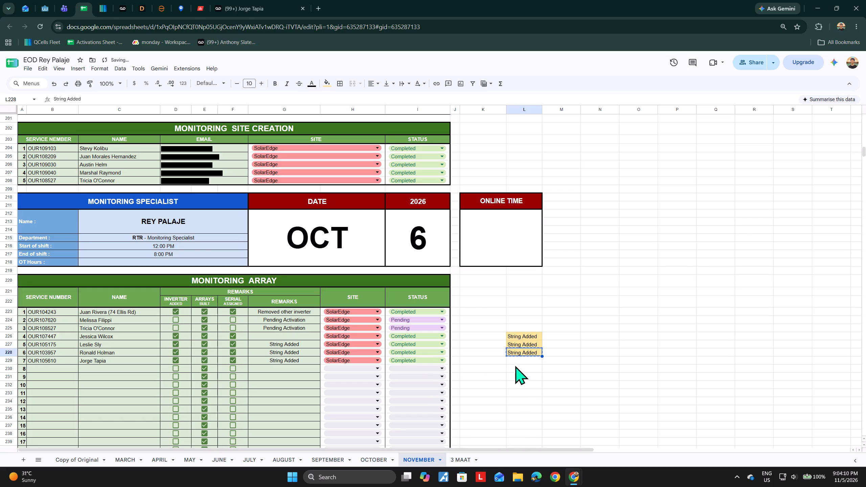
click(515, 366)
click(520, 360)
key(ctrl+v)
click(598, 358)
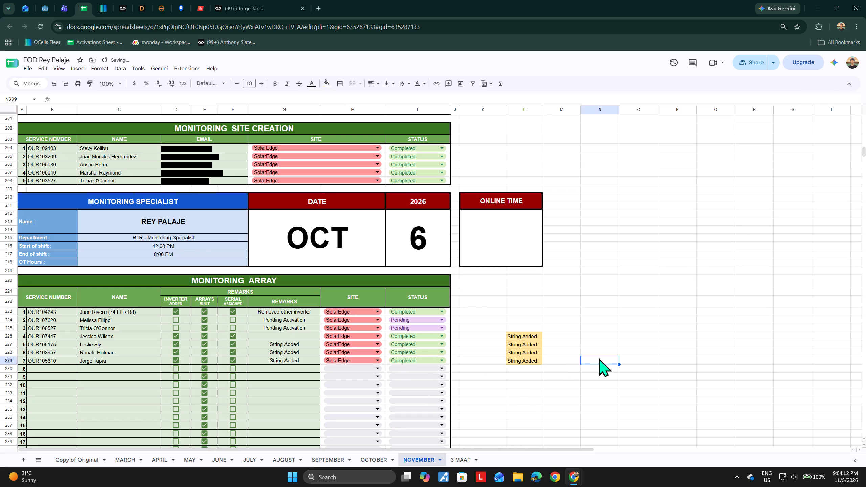
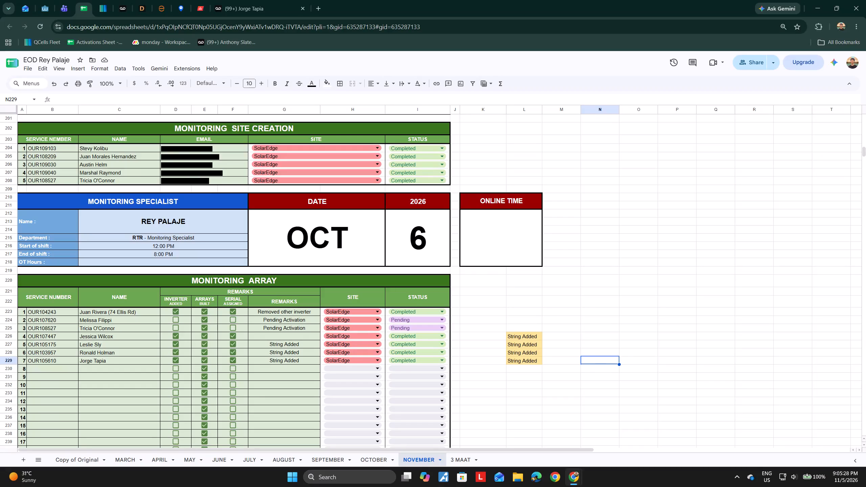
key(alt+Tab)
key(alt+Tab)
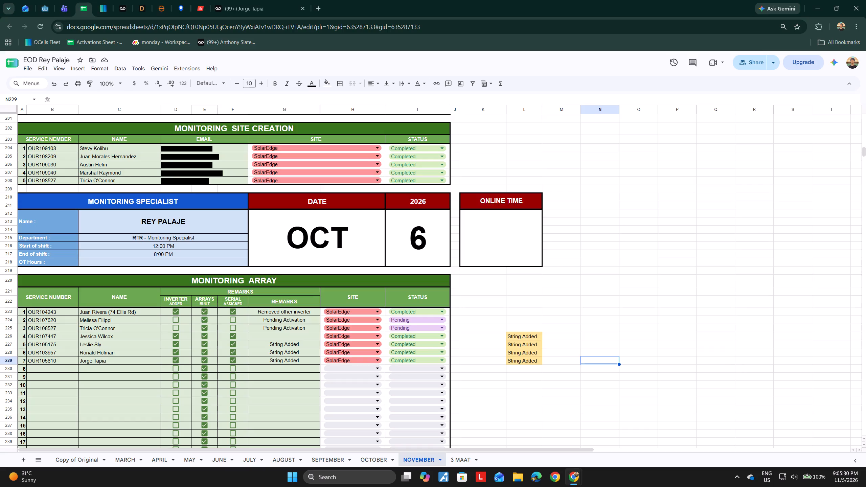
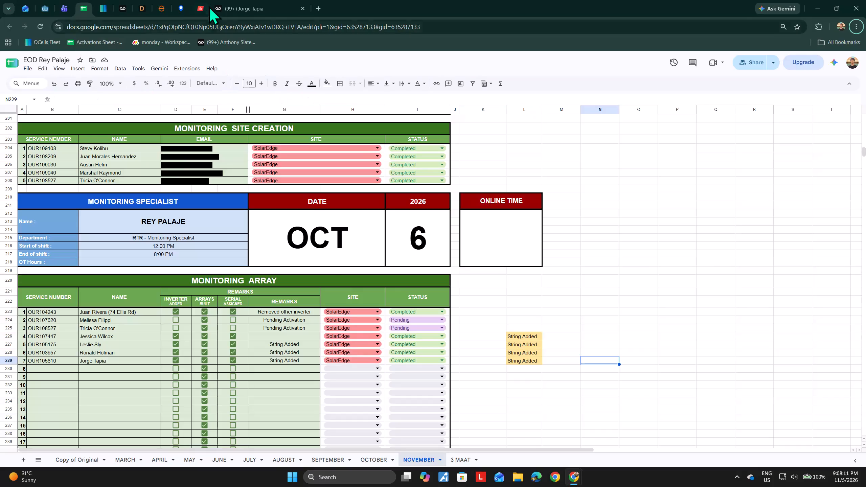
Close the separate Arrivy window with the finished job's install photos and return to that customer's record in Tape.
key(alt+Tab)
key(alt+Tab)
key(alt+Tab)
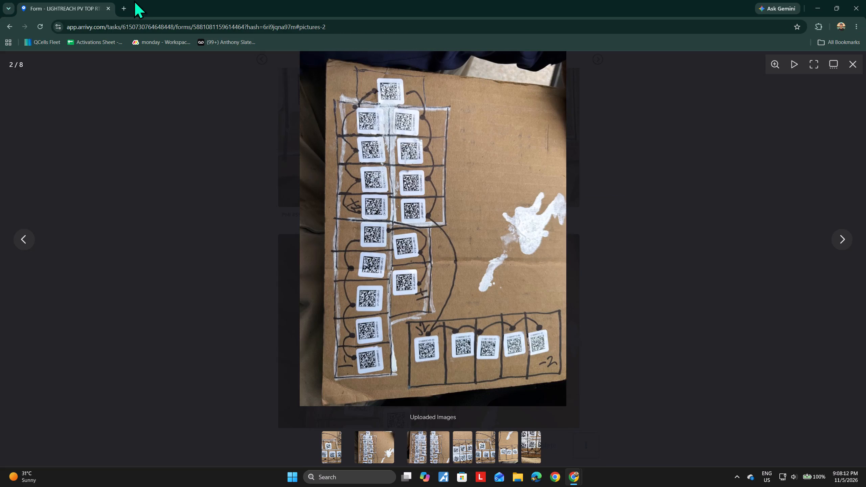
key(alt+Tab)
key(alt+Tab)
click(858, 5)
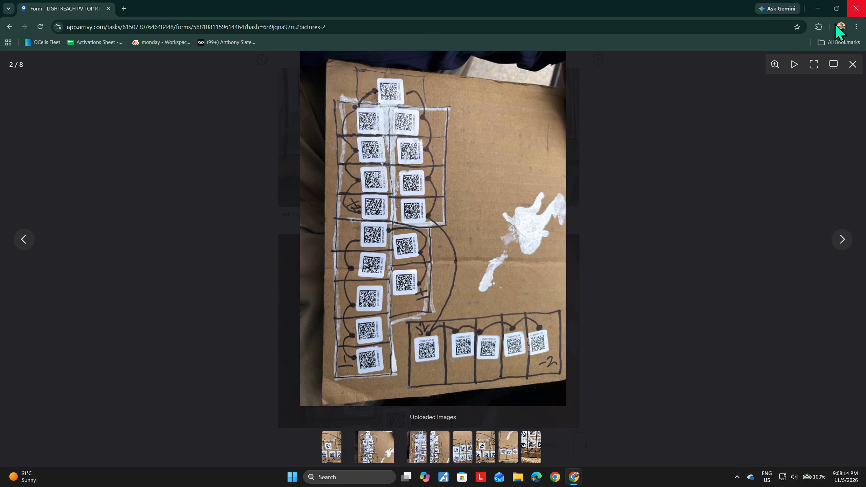
key(alt+Tab)
click(259, 0)
key(alt+Tab)
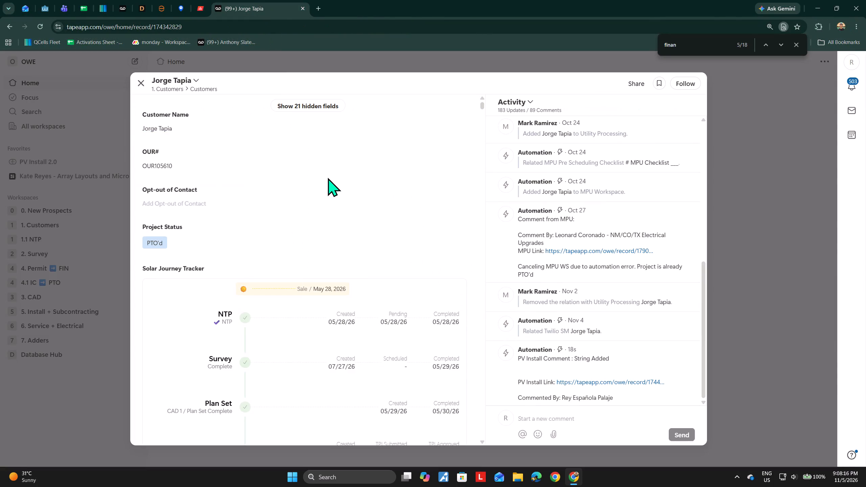
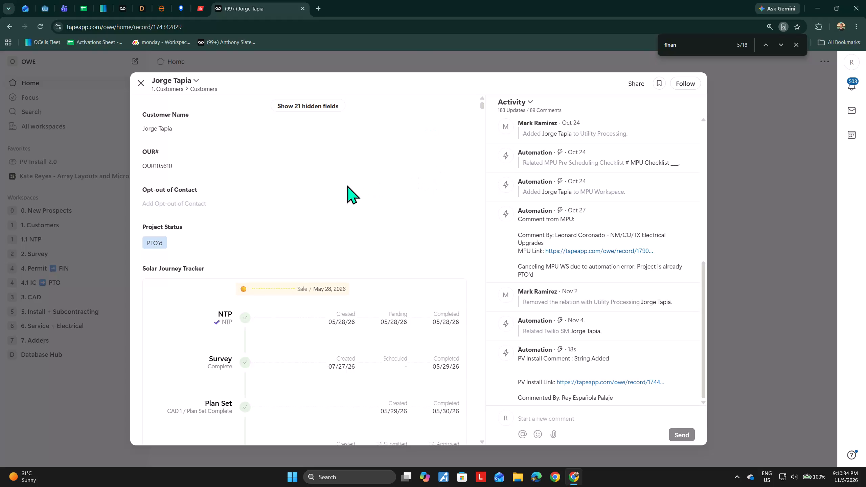
Glance over the open SolarEdge and PV Install 2.0 pages, and close the finished customer's Tape record page.
key(alt+Tab)
click(201, 3)
click(243, 0)
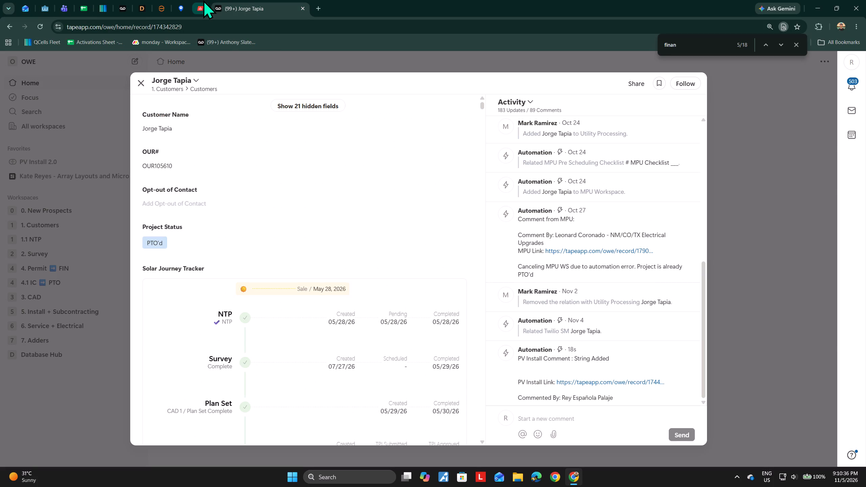
click(203, 0)
click(240, 0)
click(121, 2)
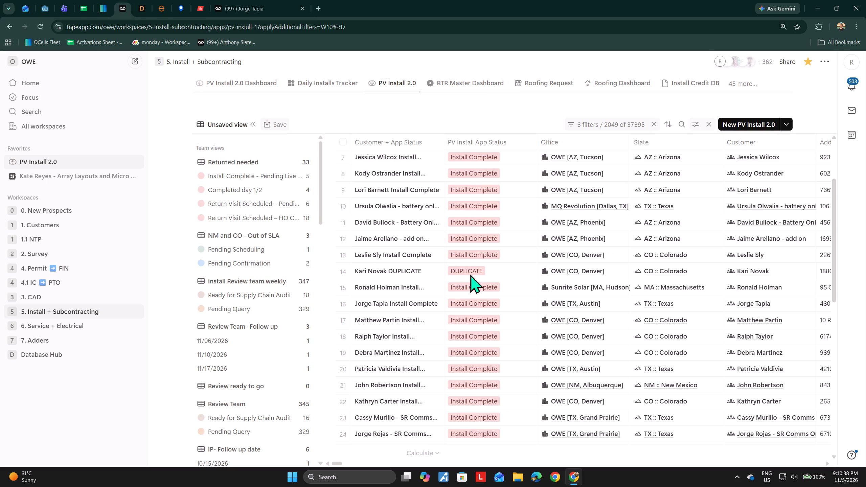
click(80, 1)
click(275, 0)
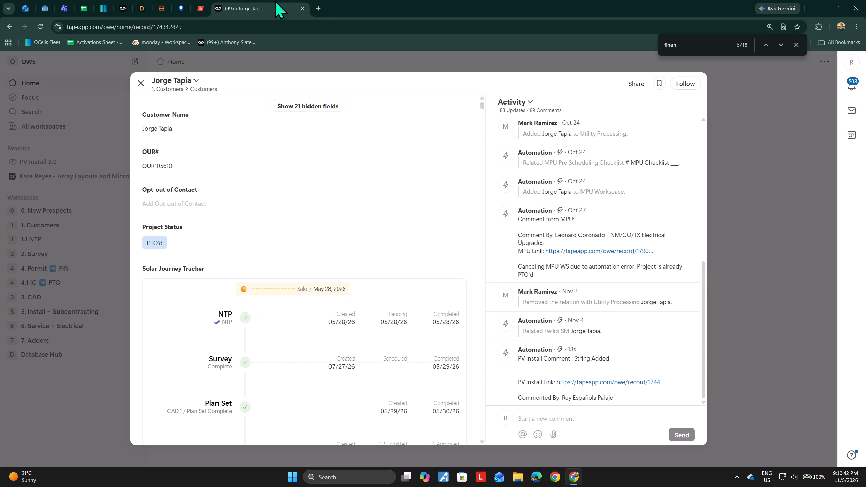
click(301, 5)
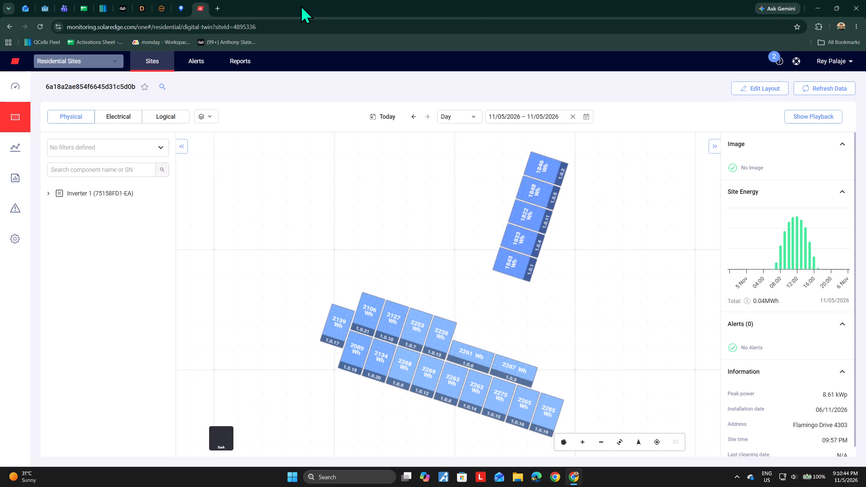
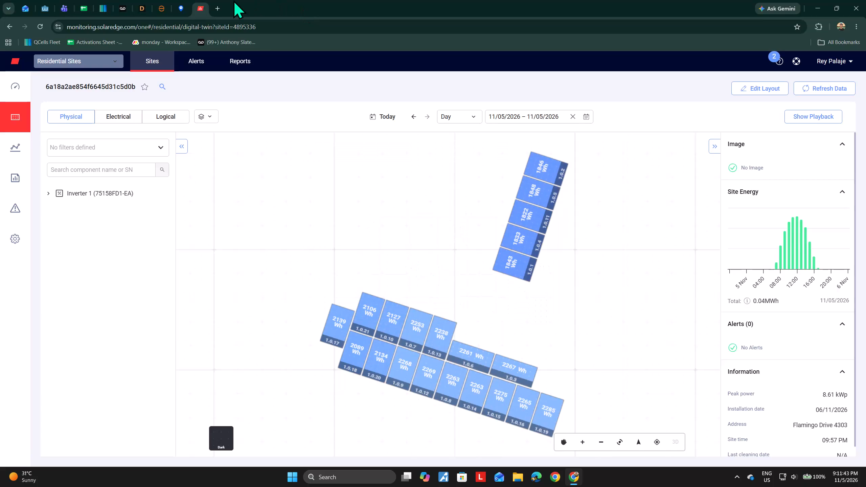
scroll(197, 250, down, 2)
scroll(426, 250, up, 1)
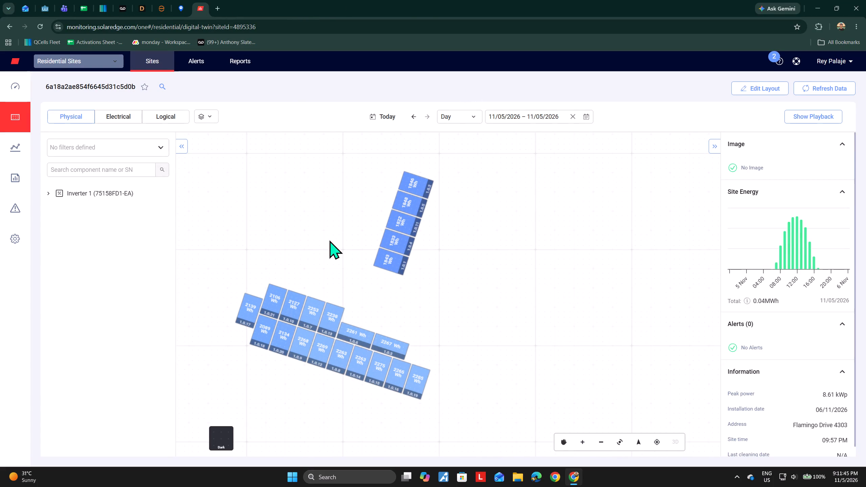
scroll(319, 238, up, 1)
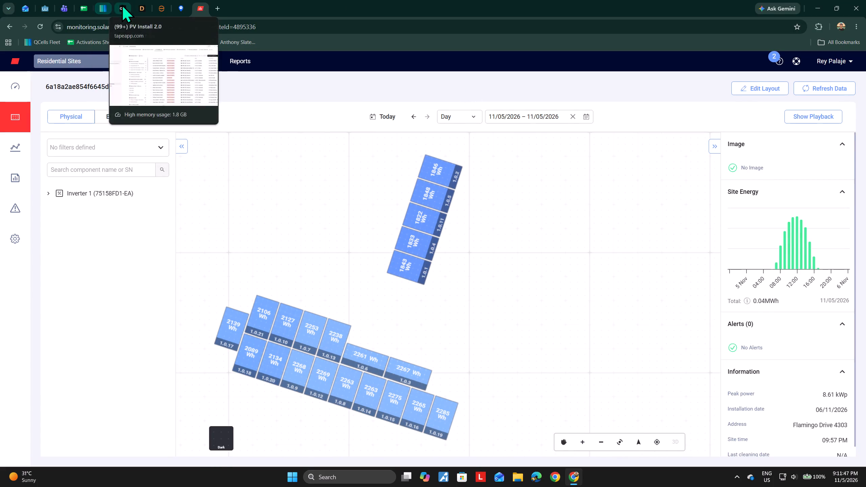
Go back to the PV Install 2.0 list and open the Denver-office Install Complete record in row 17.
click(122, 4)
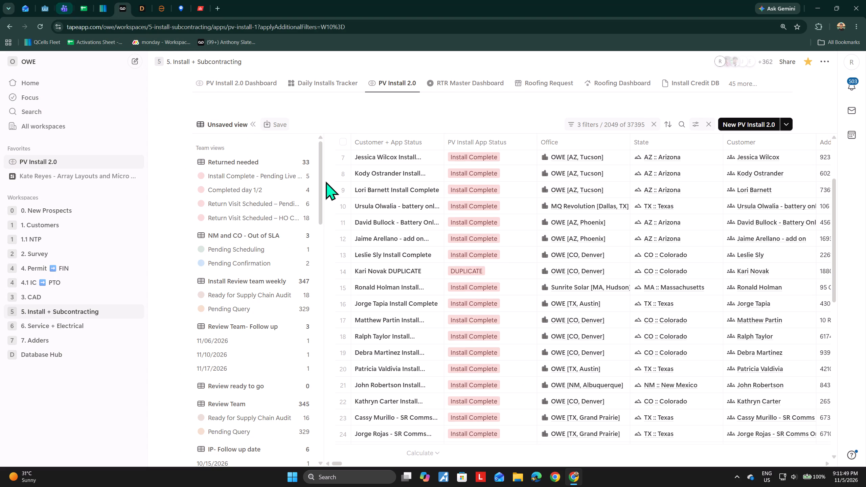
click(379, 322)
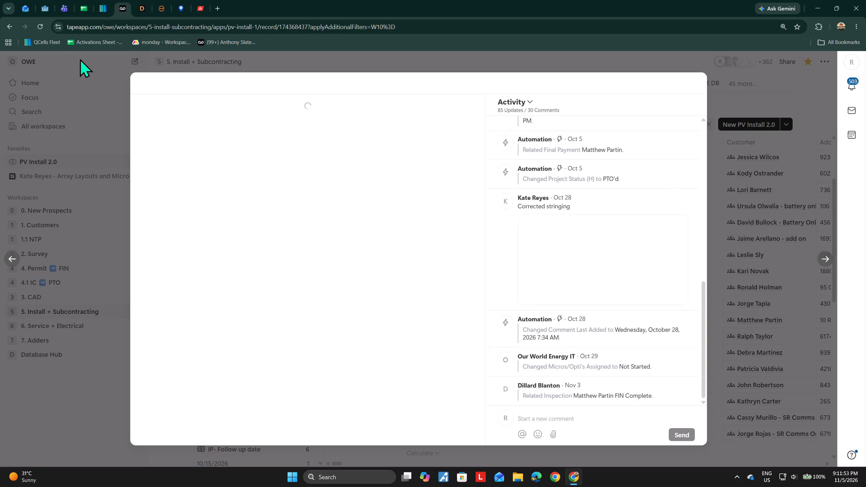
Switch to Worksnaps and refresh the page to check the day's logged time.
click(50, 0)
click(38, 25)
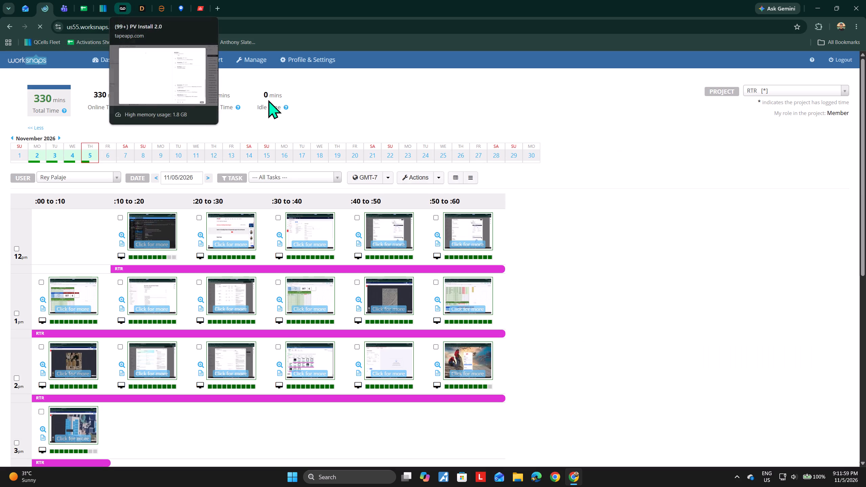
Return to the open PV Install 2.0 record and review its activity history, loading older entries, for optimizer assignment and stringing comments.
click(119, 7)
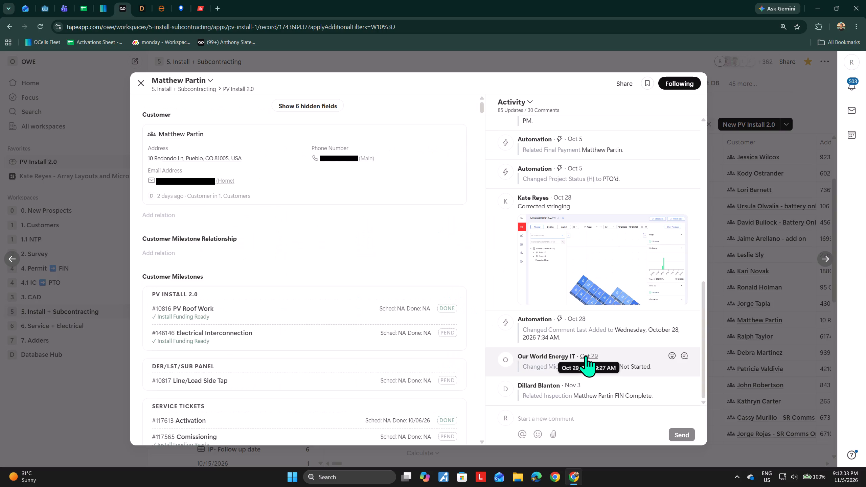
scroll(597, 358, up, 3)
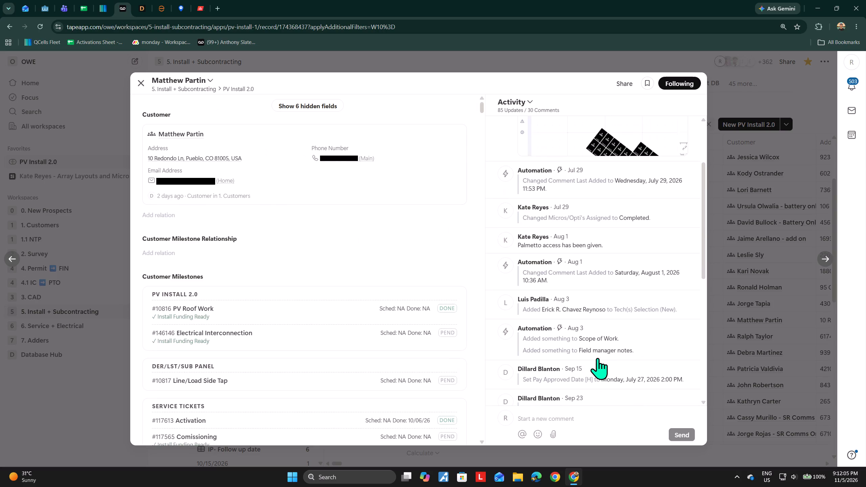
scroll(597, 358, up, 2)
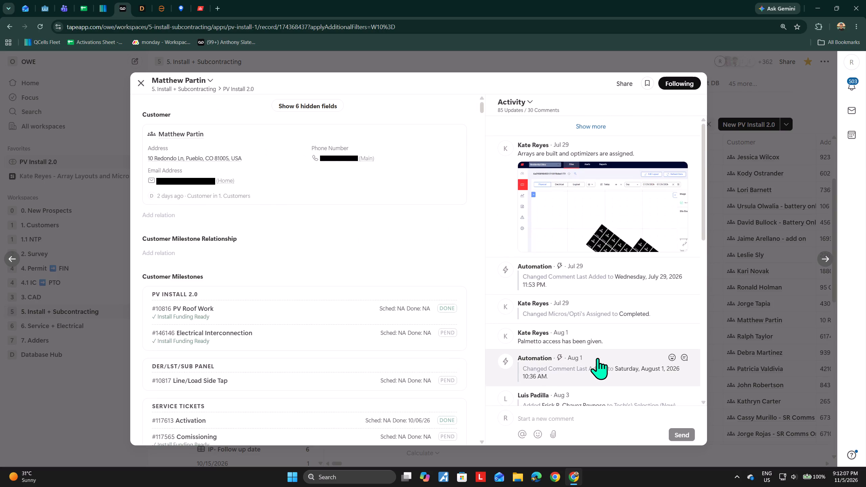
scroll(597, 358, down, 1)
scroll(598, 357, up, 4)
click(583, 124)
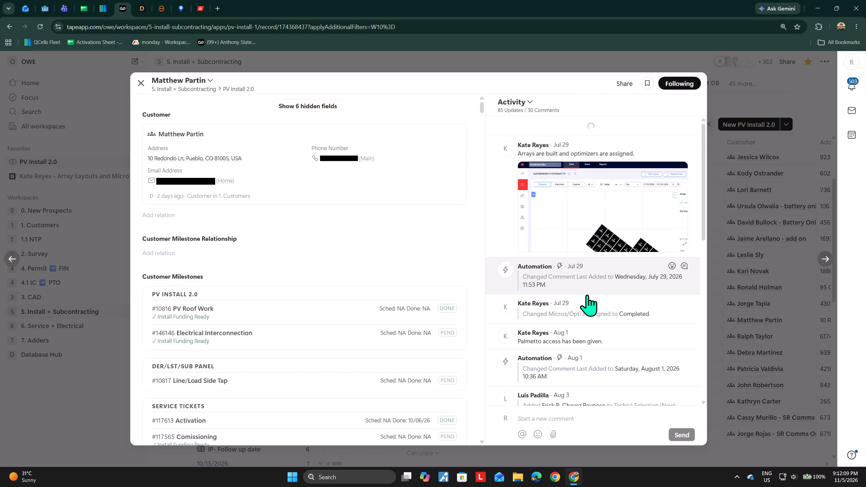
scroll(587, 296, up, 1)
scroll(587, 296, down, 3)
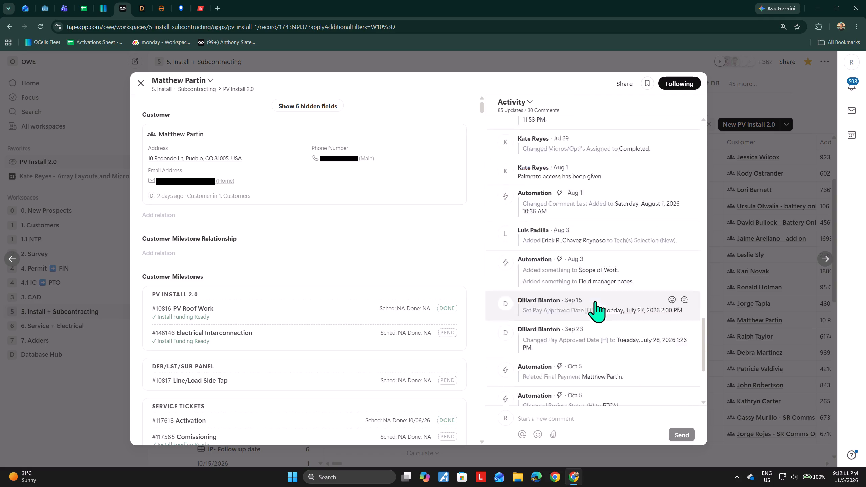
scroll(595, 301, down, 7)
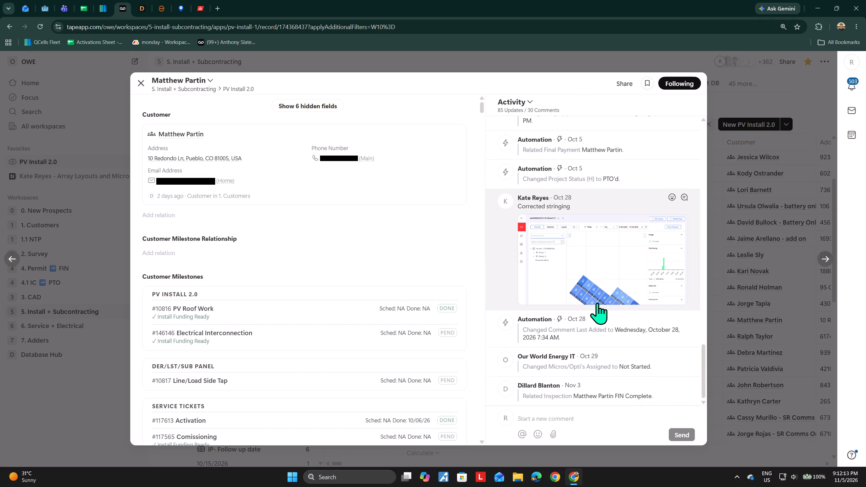
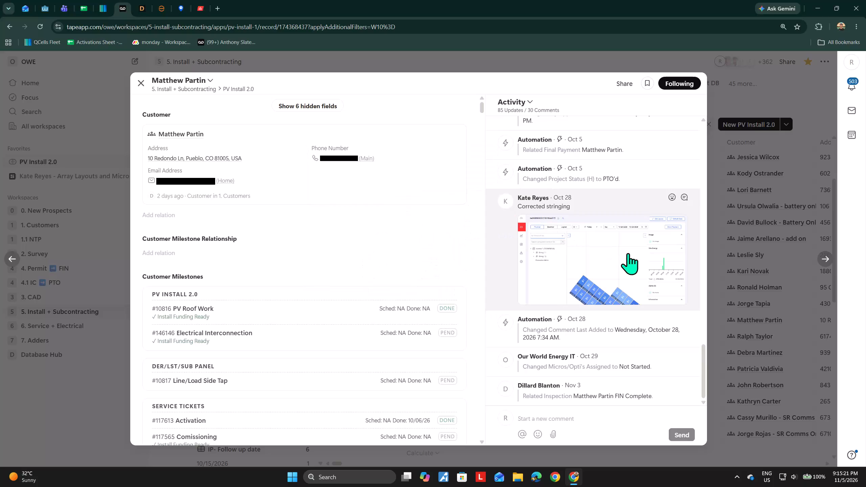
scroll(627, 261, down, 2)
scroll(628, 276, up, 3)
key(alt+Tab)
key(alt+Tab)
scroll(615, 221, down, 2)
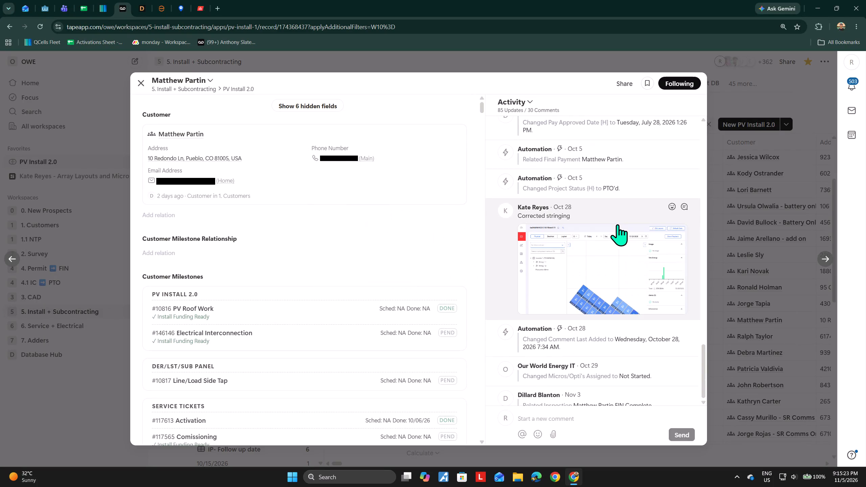
Open the linked customer record from the PV Install 2.0 record's Customer section in a new browser tab.
middle_click(169, 137)
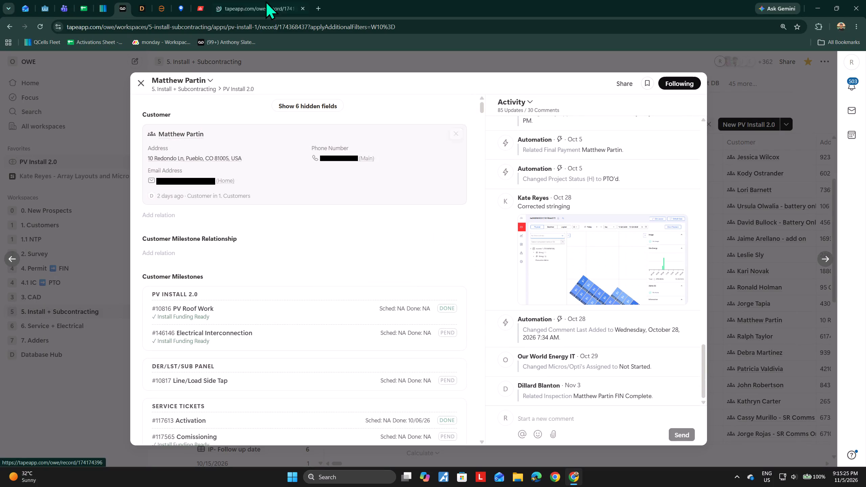
Check the PV Install 2.0 record's Micros/Opti's Assigned status against the Oct 28 corrected stringing comment and its layout image.
click(483, 358)
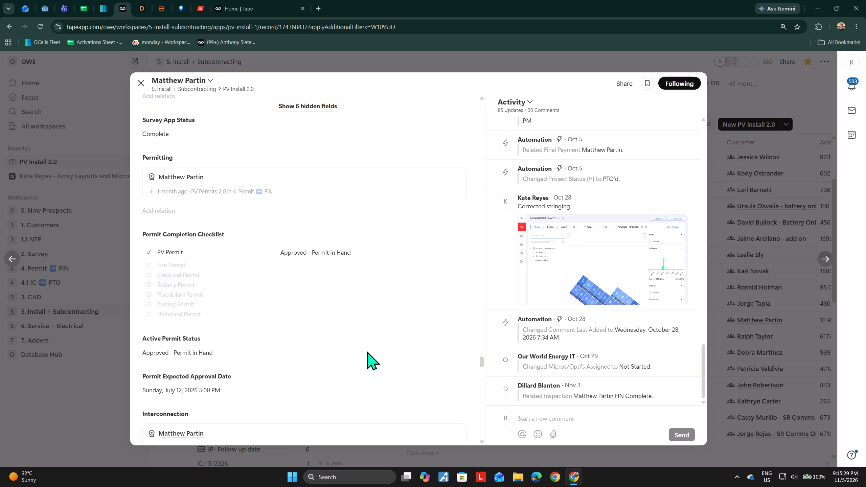
scroll(362, 345, up, 5)
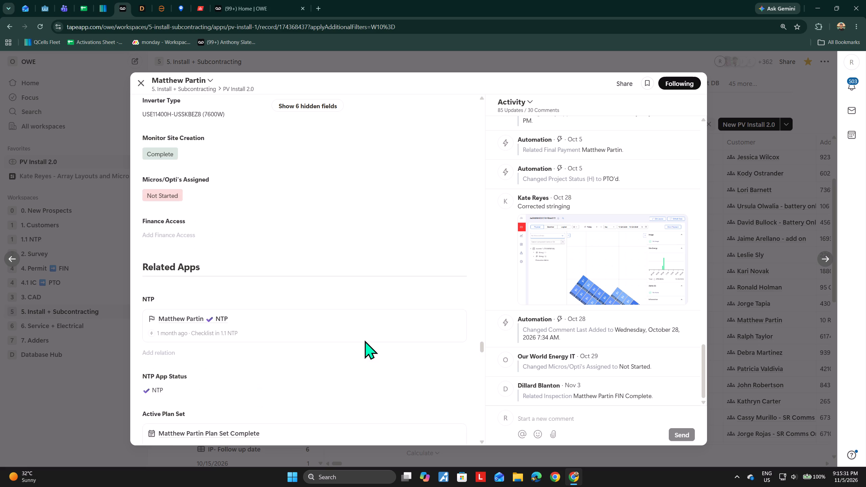
scroll(365, 340, up, 1)
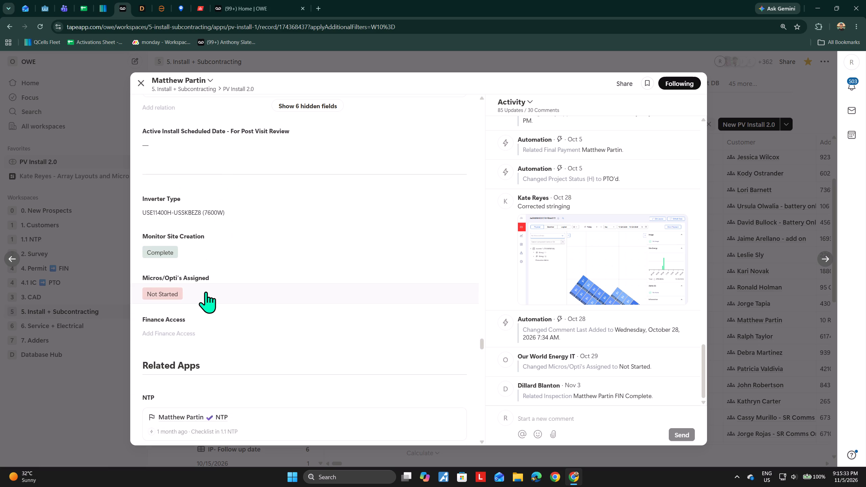
scroll(543, 221, down, 4)
scroll(647, 258, down, 4)
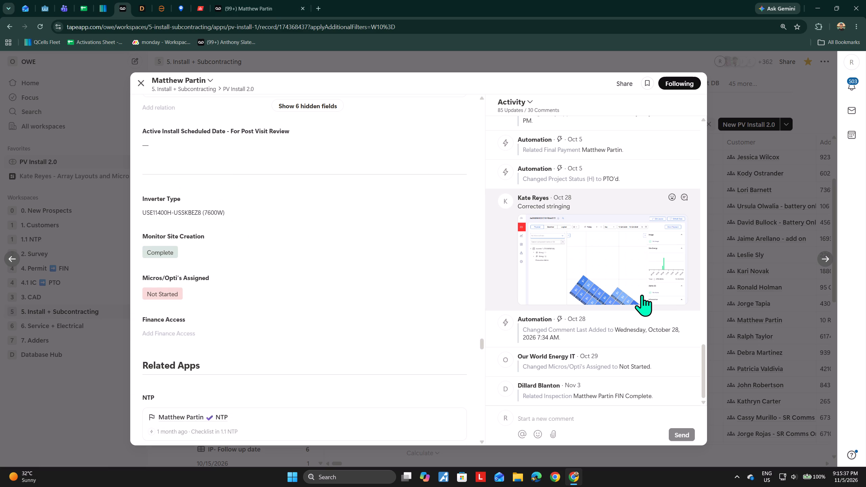
Switch to the newly opened customer record.
drag(240, 0, 244, 0)
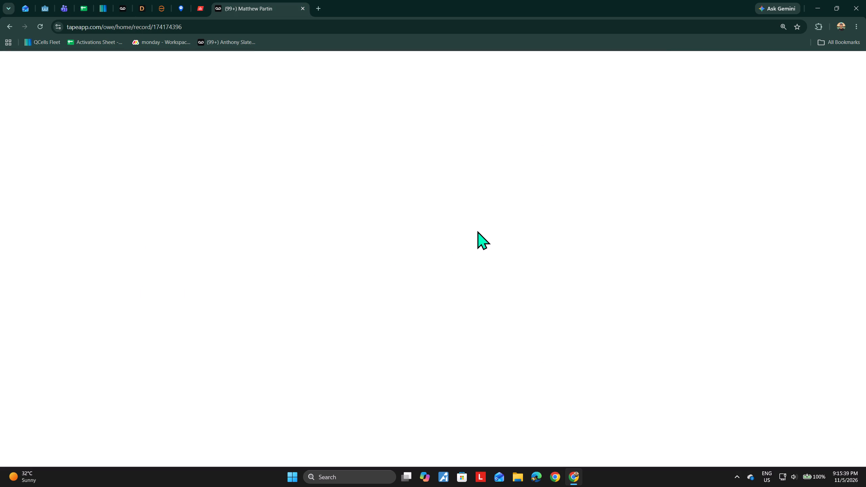
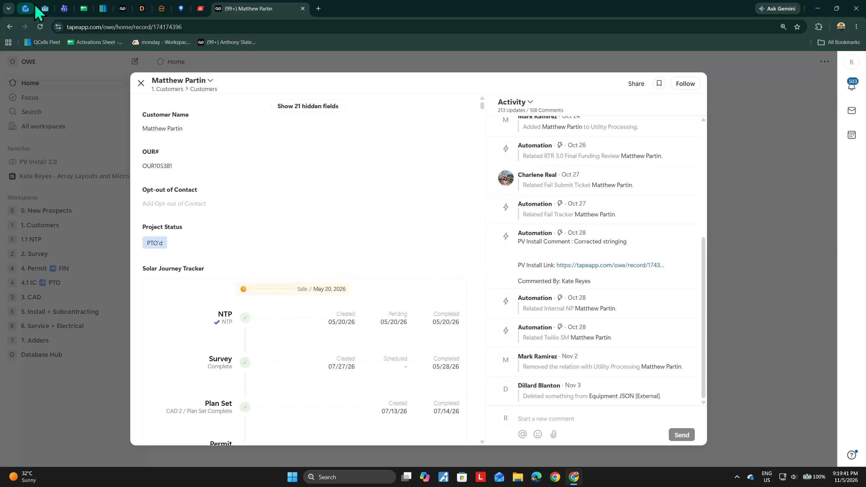
Refresh the Worksnaps Track Time page and check the time logged for 11/05/2026, returning to the customer record.
click(41, 5)
click(42, 24)
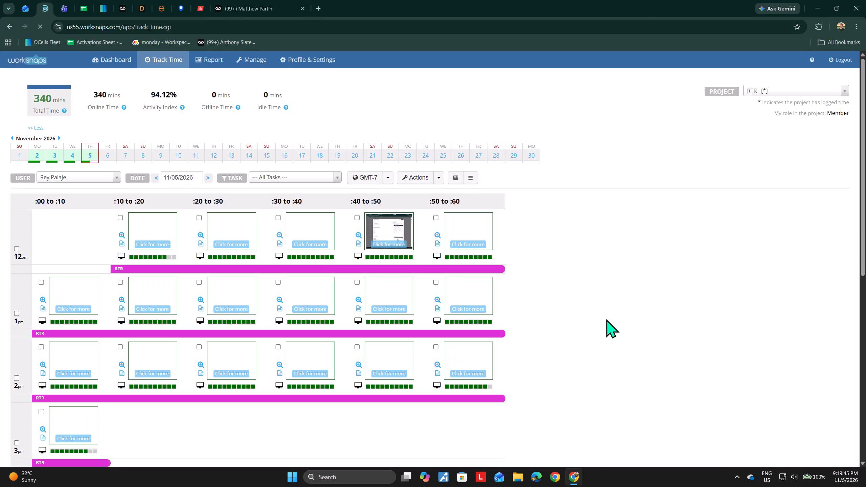
scroll(113, 235, down, 4)
scroll(409, 233, up, 4)
click(246, 0)
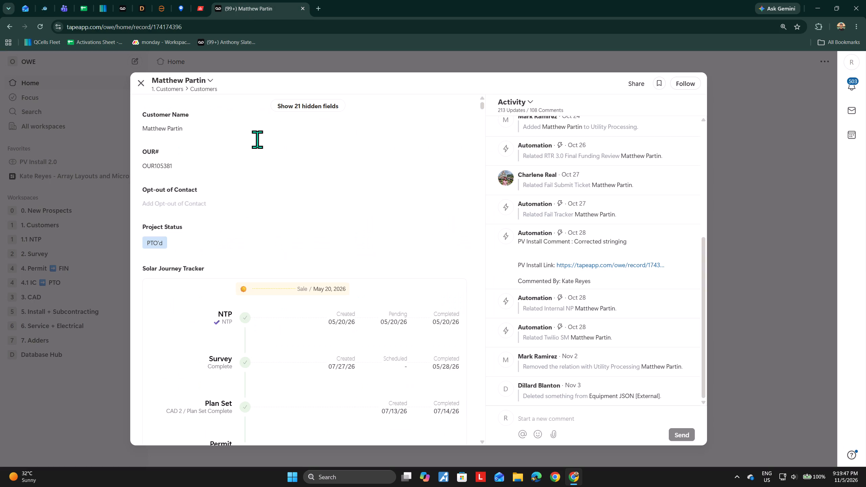
Check the physical layout of the site open in SolarEdge monitoring and return to the customer record.
click(200, 11)
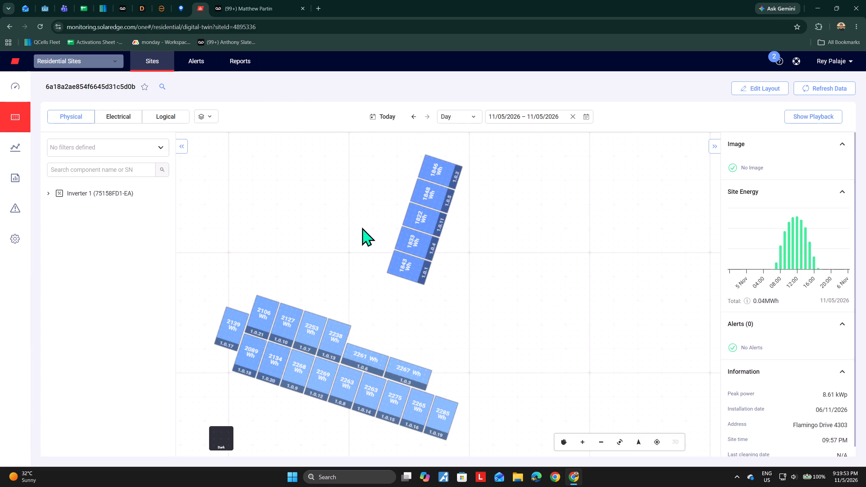
click(260, 0)
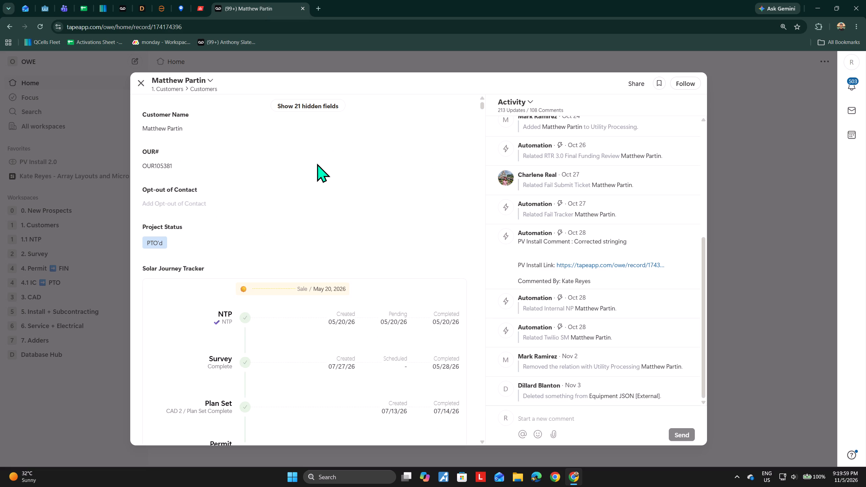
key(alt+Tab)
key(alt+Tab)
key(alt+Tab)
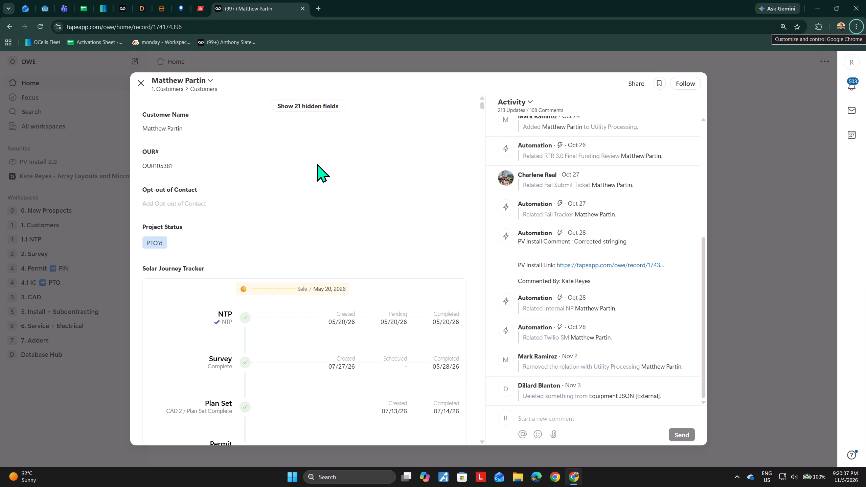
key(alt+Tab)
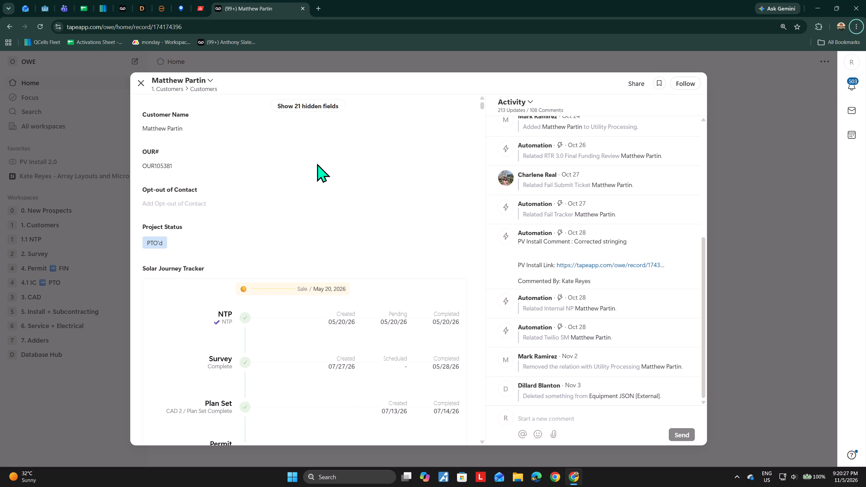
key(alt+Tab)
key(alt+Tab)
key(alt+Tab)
Search the customer record for "finan" and step through the matches to reach the Finance Company and Finance ID fields.
click(117, 1)
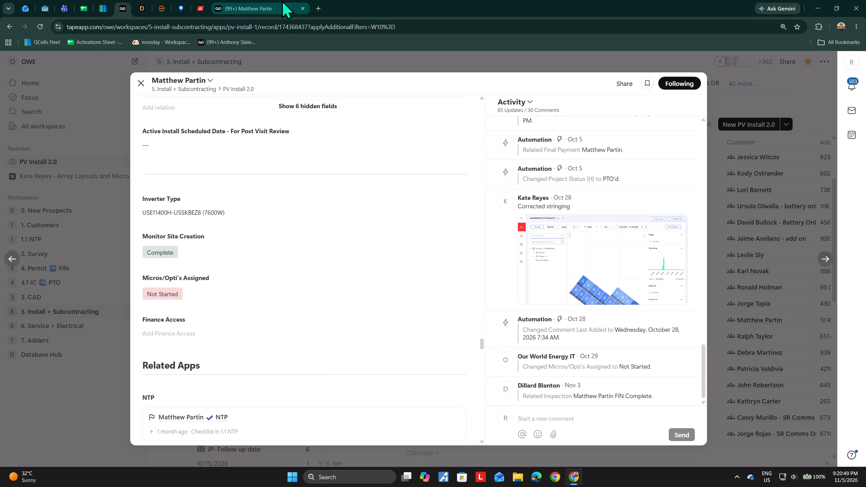
click(282, 0)
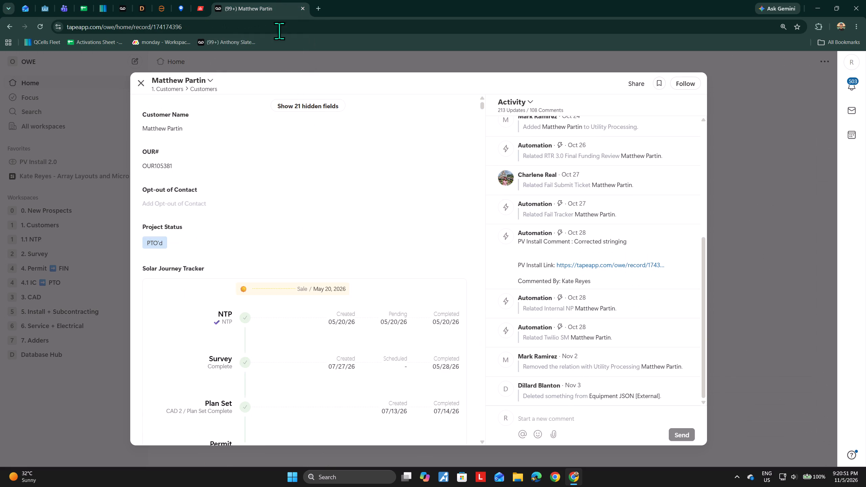
key(ctrl+f)
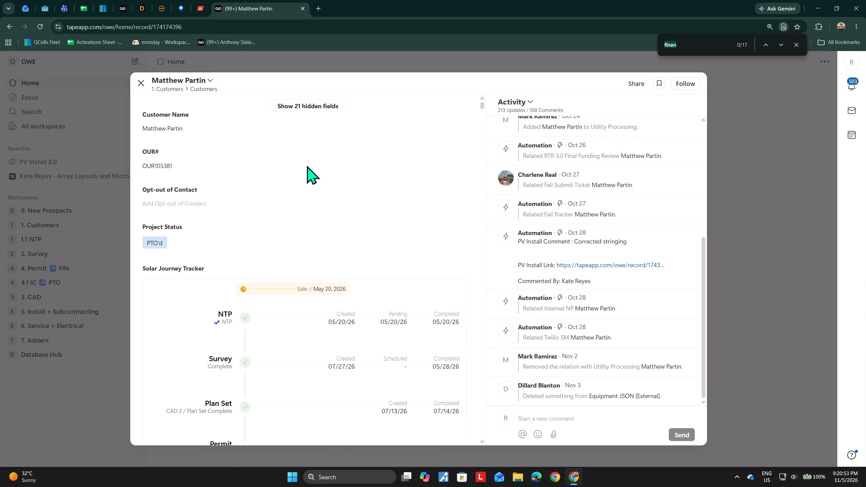
key(Return)
key(Return)
key(Return)
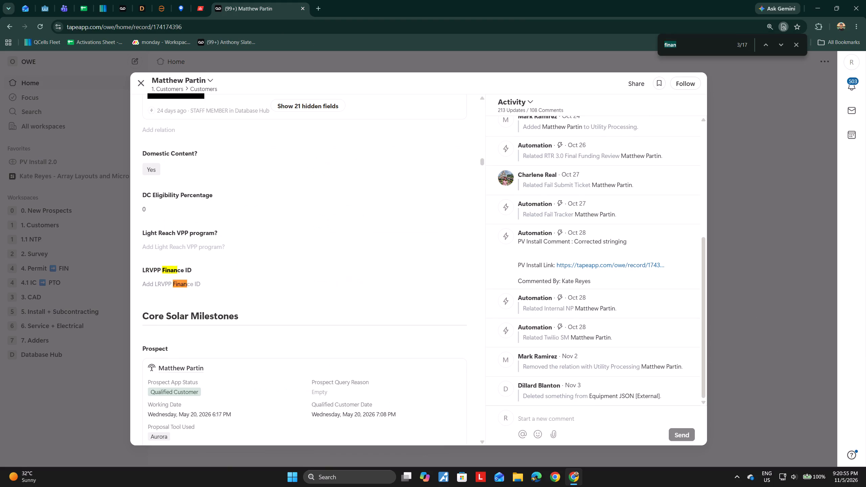
key(Return)
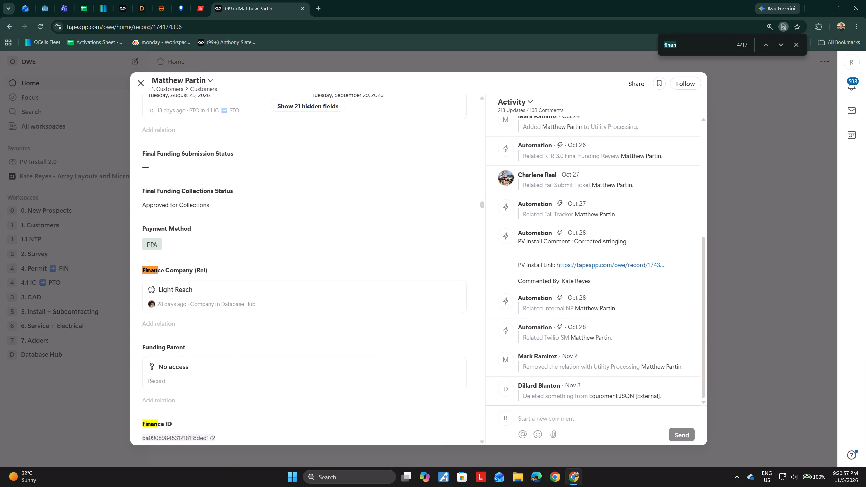
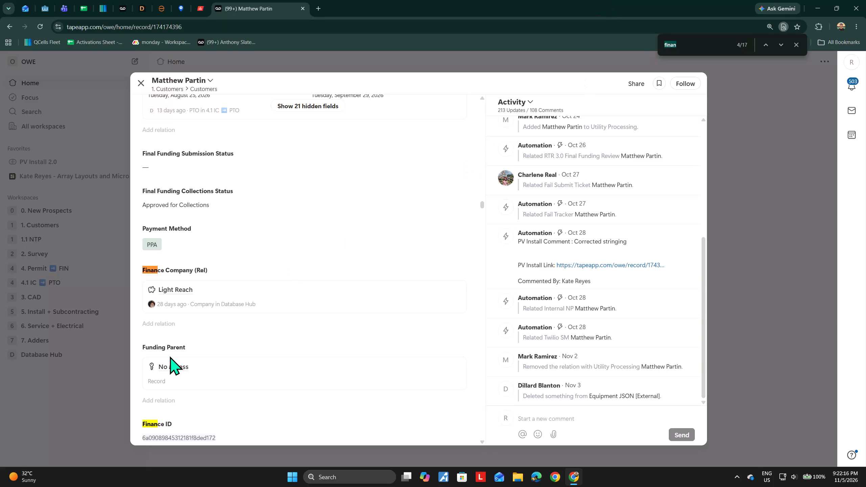
Copy the Finance ID from the customer record, search SolarEdge monitoring for that site, and open its physical layout.
drag(235, 438, 136, 441)
key(ctrl+c)
click(206, 13)
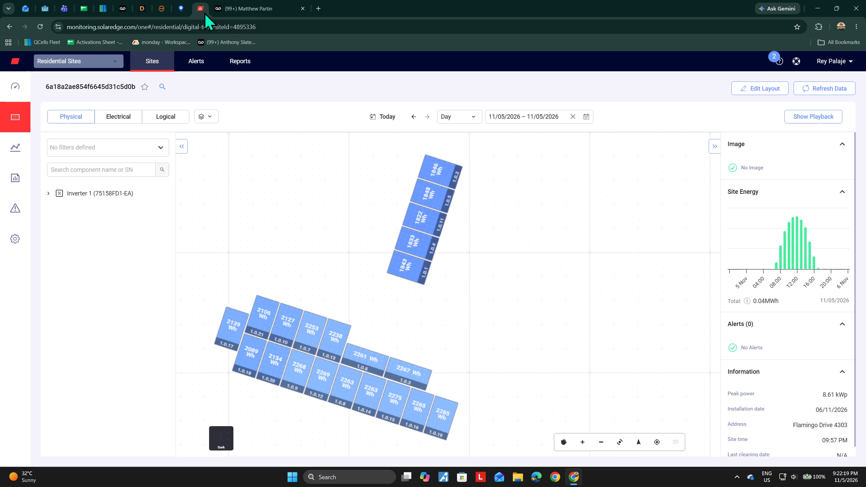
click(15, 61)
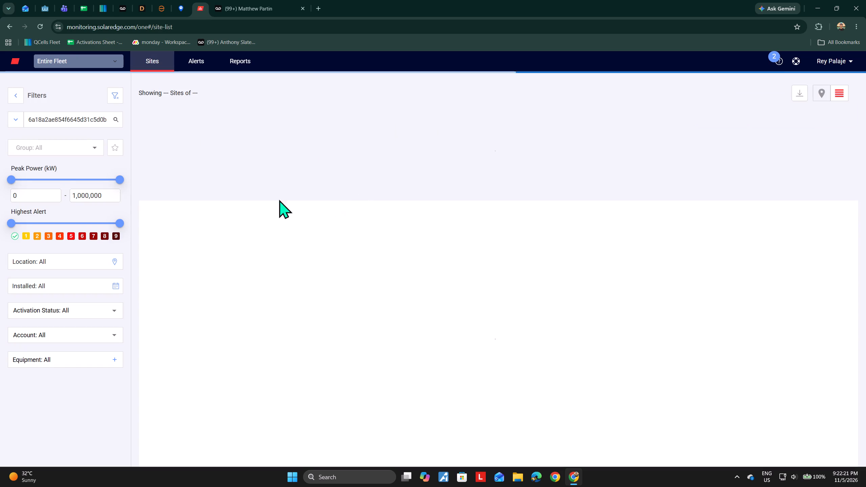
double_click(68, 122)
key(ctrl+v)
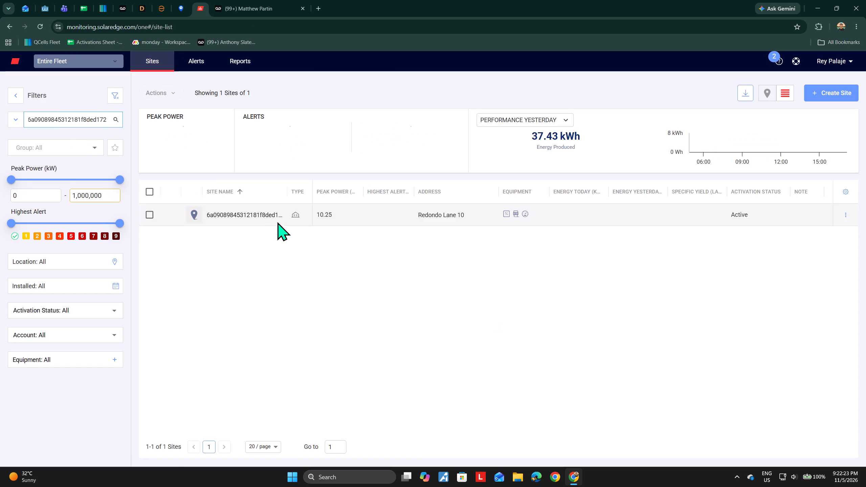
click(267, 217)
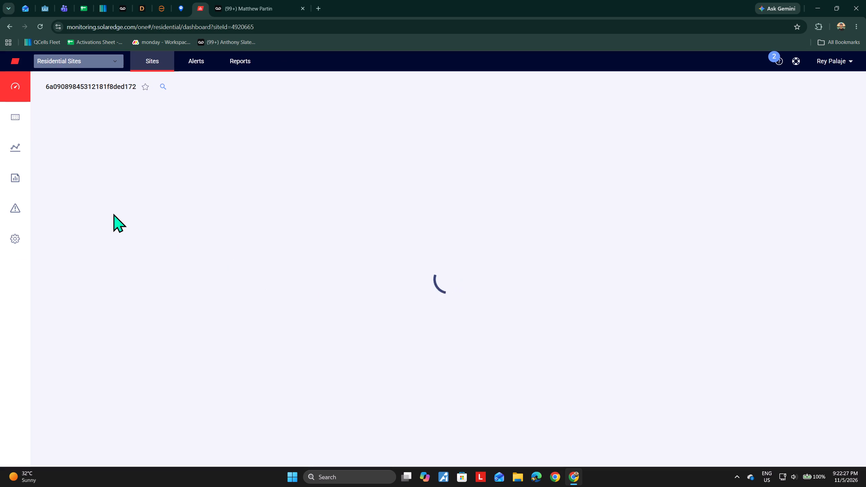
click(10, 112)
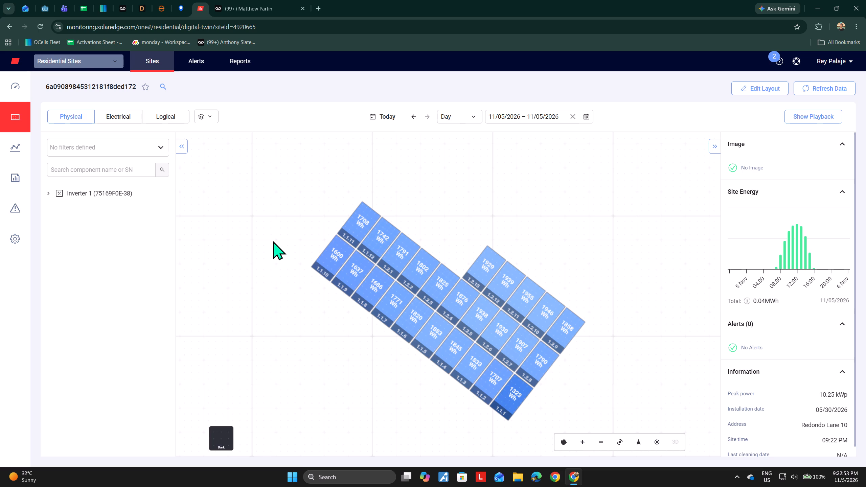
Open the site's layout for editing in SolarEdge Designer, glancing at the Worksnaps Track Time page while it loads.
click(751, 91)
click(323, 0)
click(260, 0)
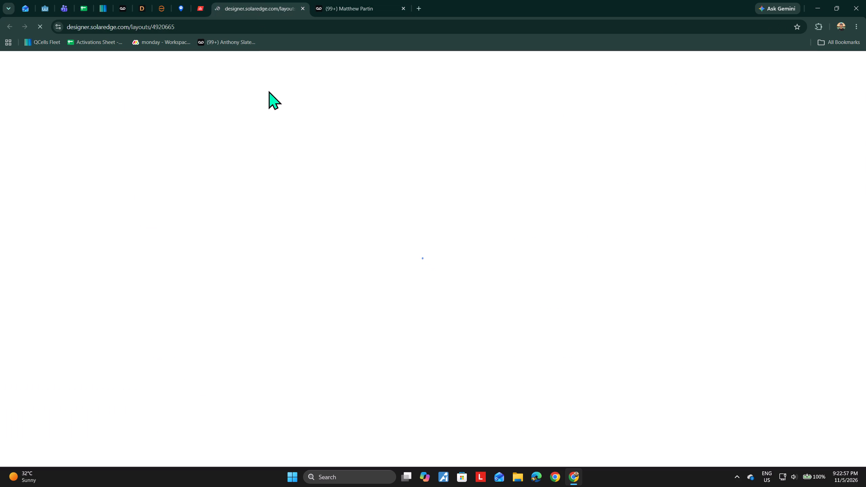
click(85, 0)
click(45, 1)
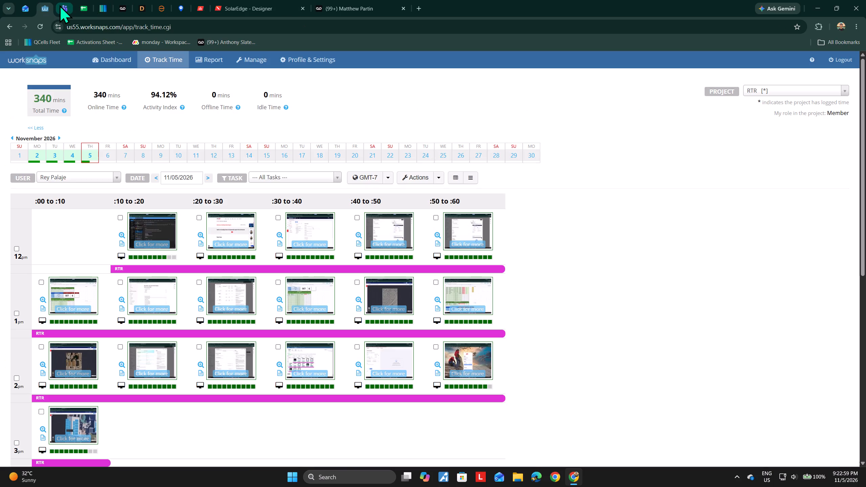
click(246, 5)
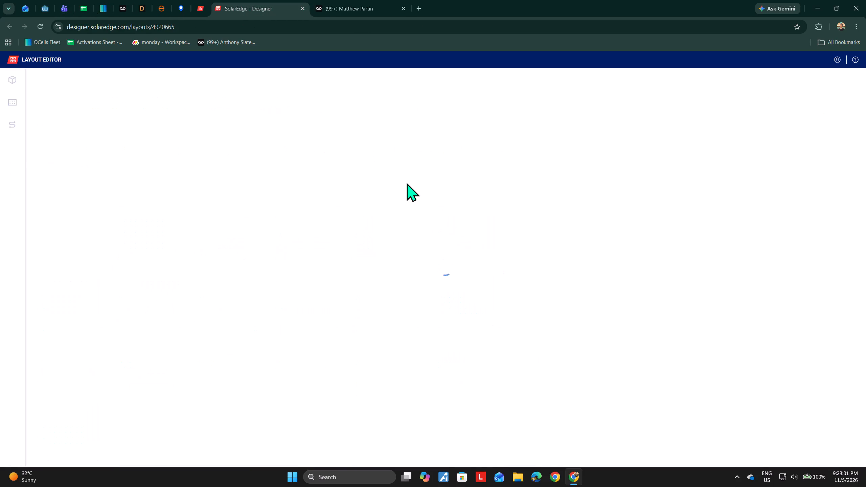